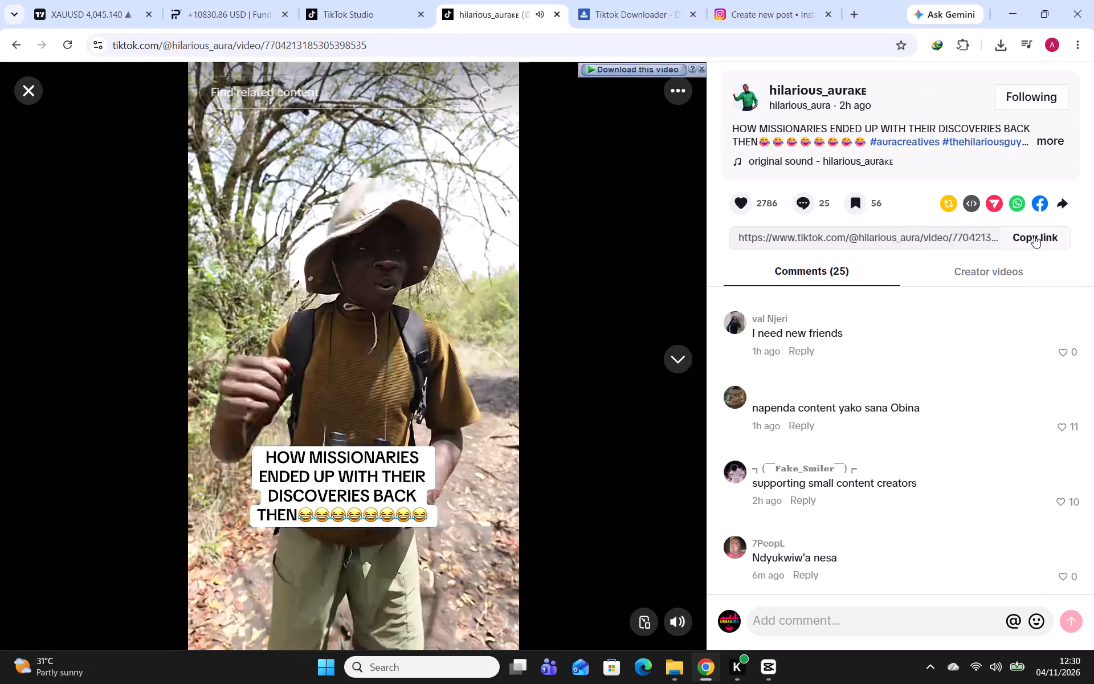
# Copy the link of hilarious_aura's TikTok video about missionaries' discoveries and close the video view.
pyautogui.click(1034, 235)
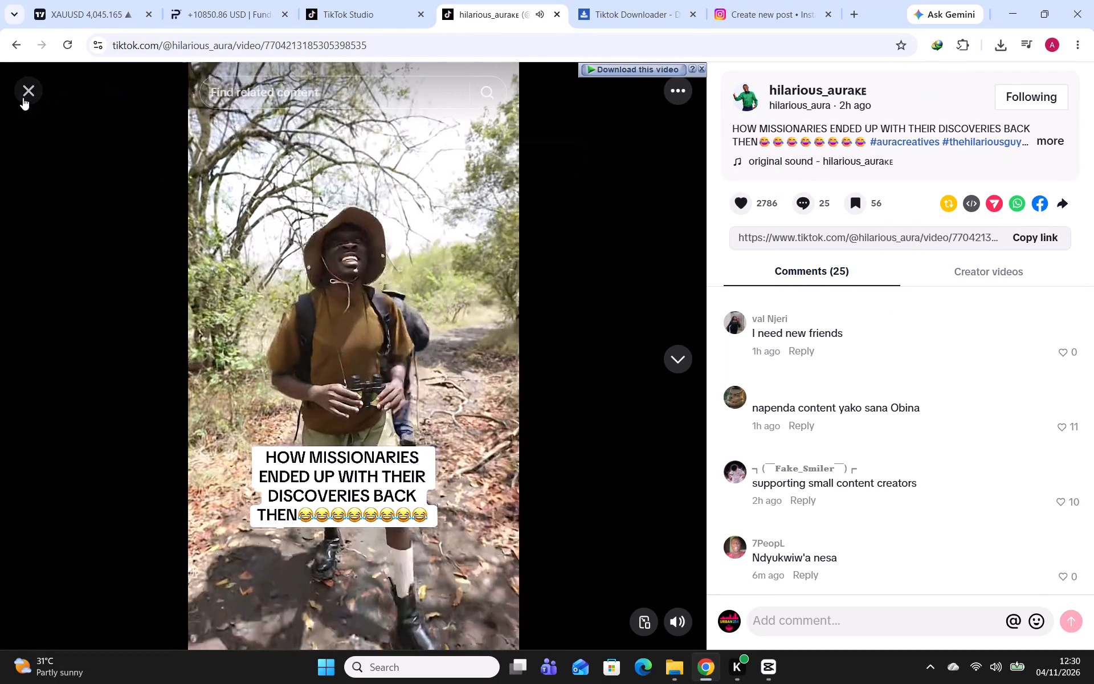
pyautogui.click(23, 89)
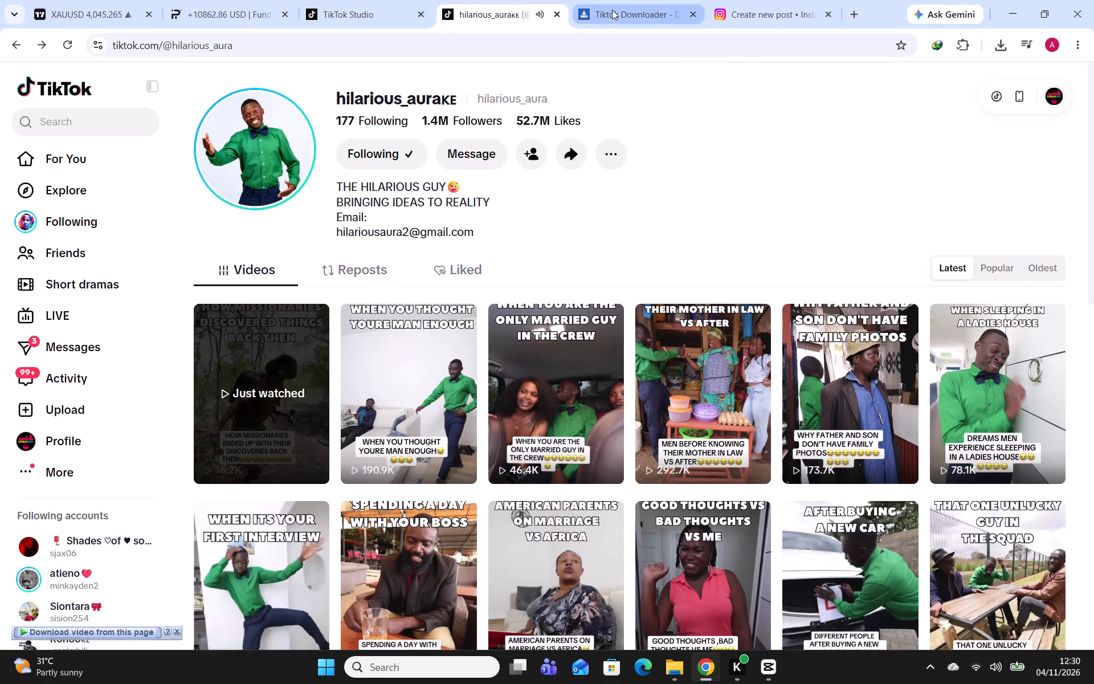
# Switch to the SnapTik downloader, paste the copied TikTok video link and submit it for download.
pyautogui.click(612, 10)
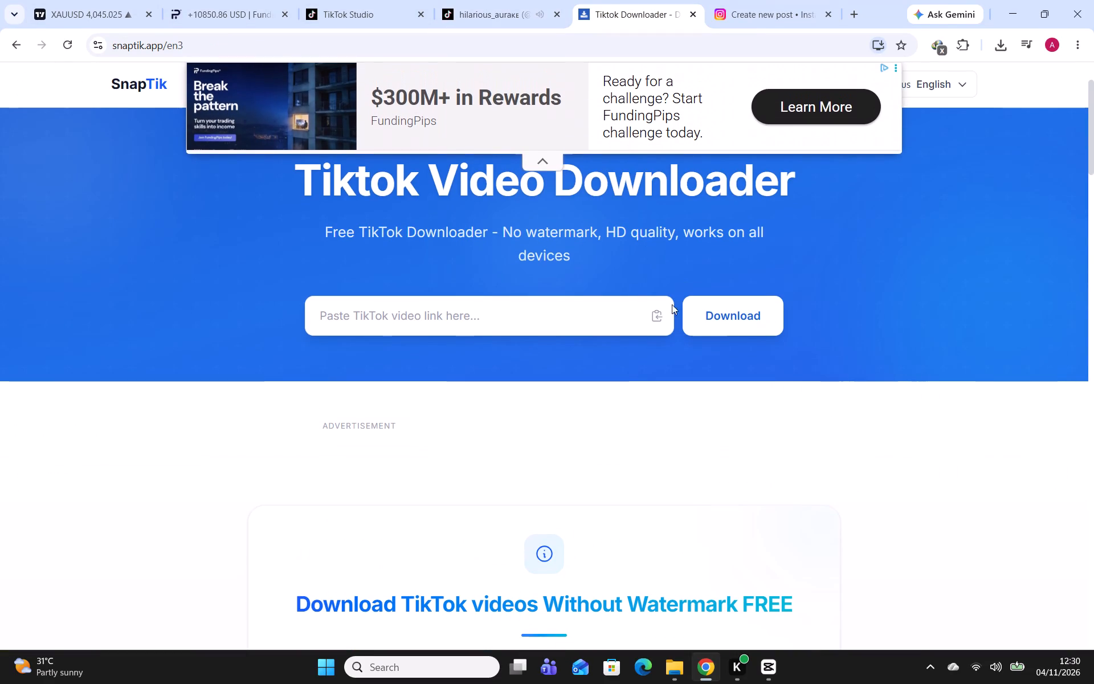
pyautogui.click(655, 321)
pyautogui.click(717, 312)
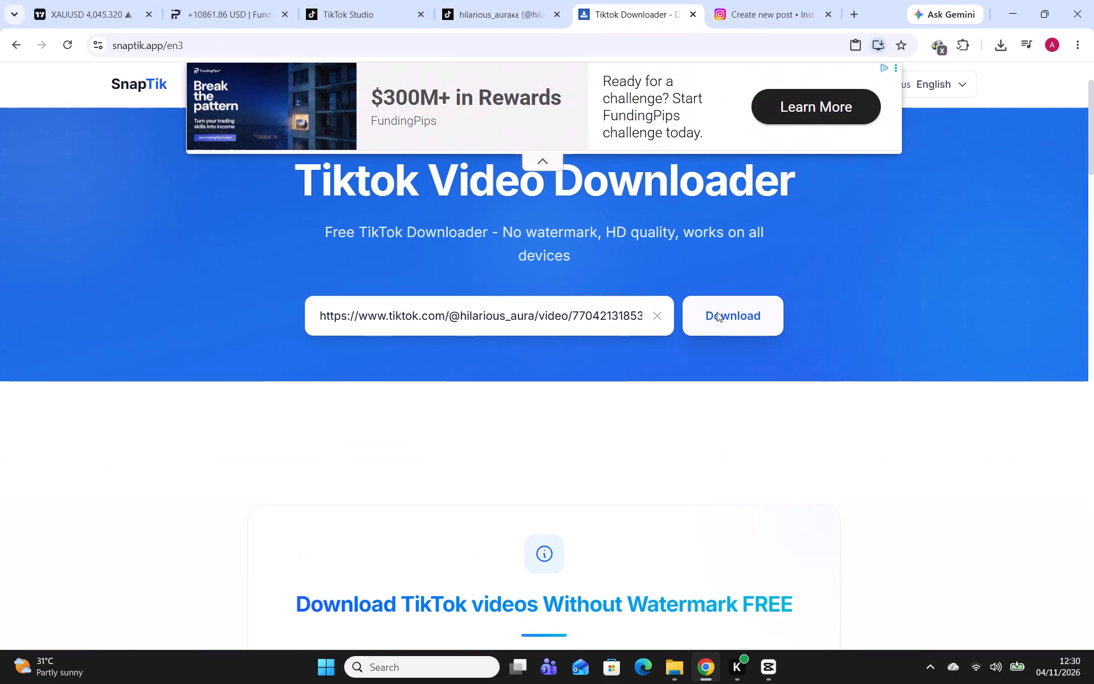
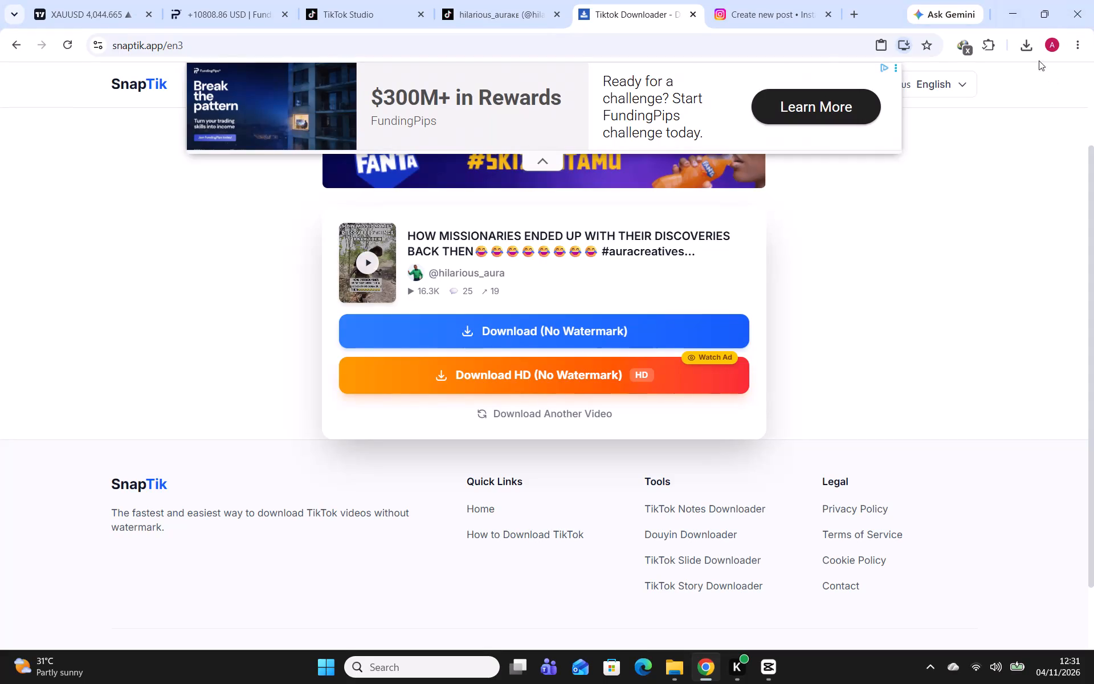
# Check the recent downloads, then start the standard no-watermark download of the missionaries' discoveries video.
pyautogui.click(1031, 50)
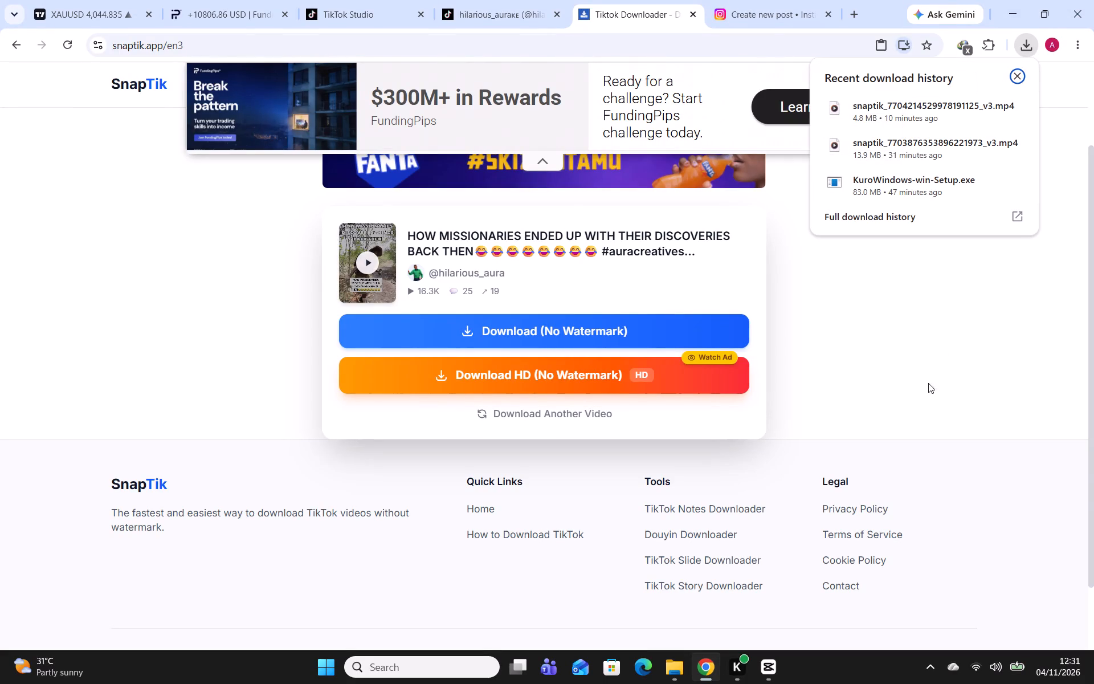
pyautogui.click(916, 408)
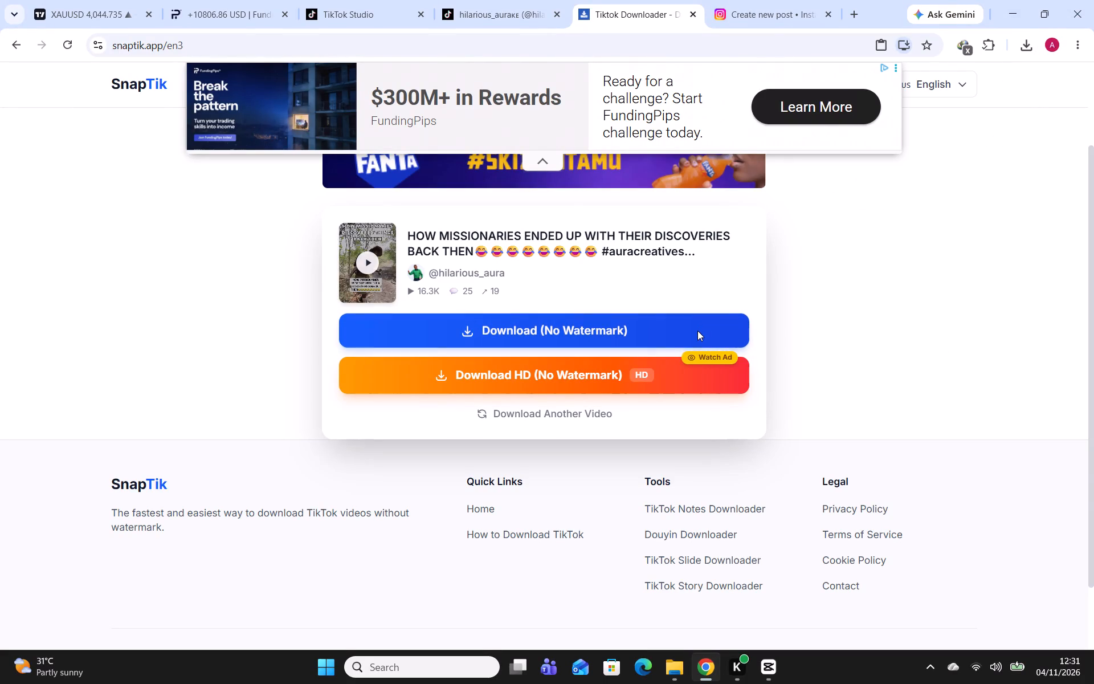
pyautogui.click(697, 331)
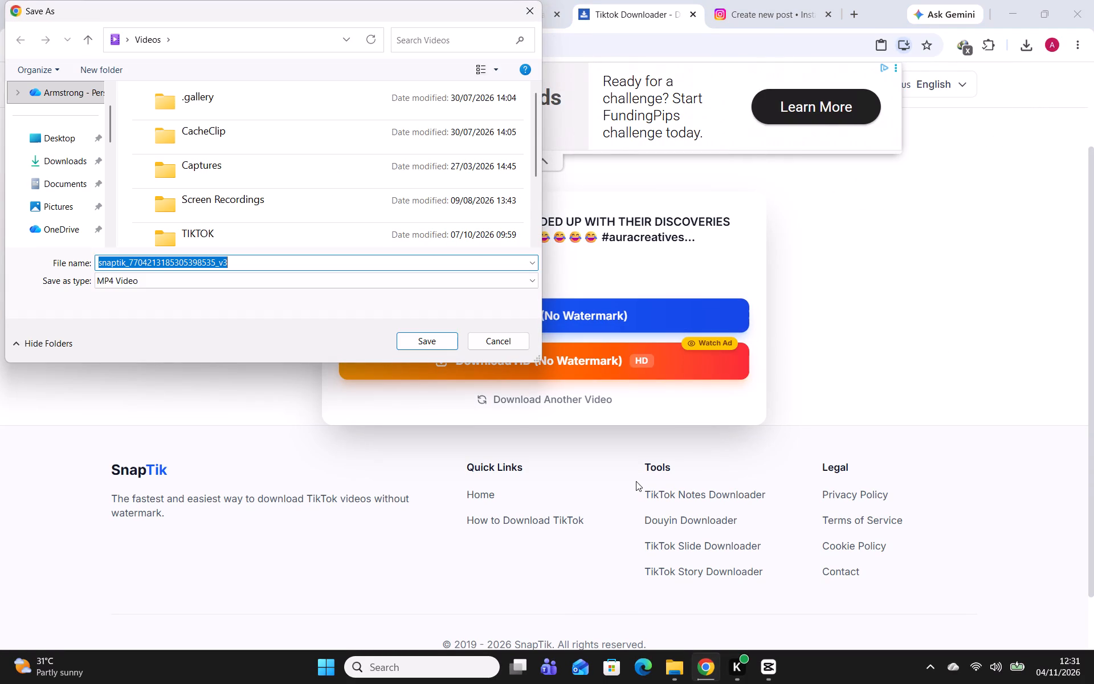
pyautogui.click(676, 667)
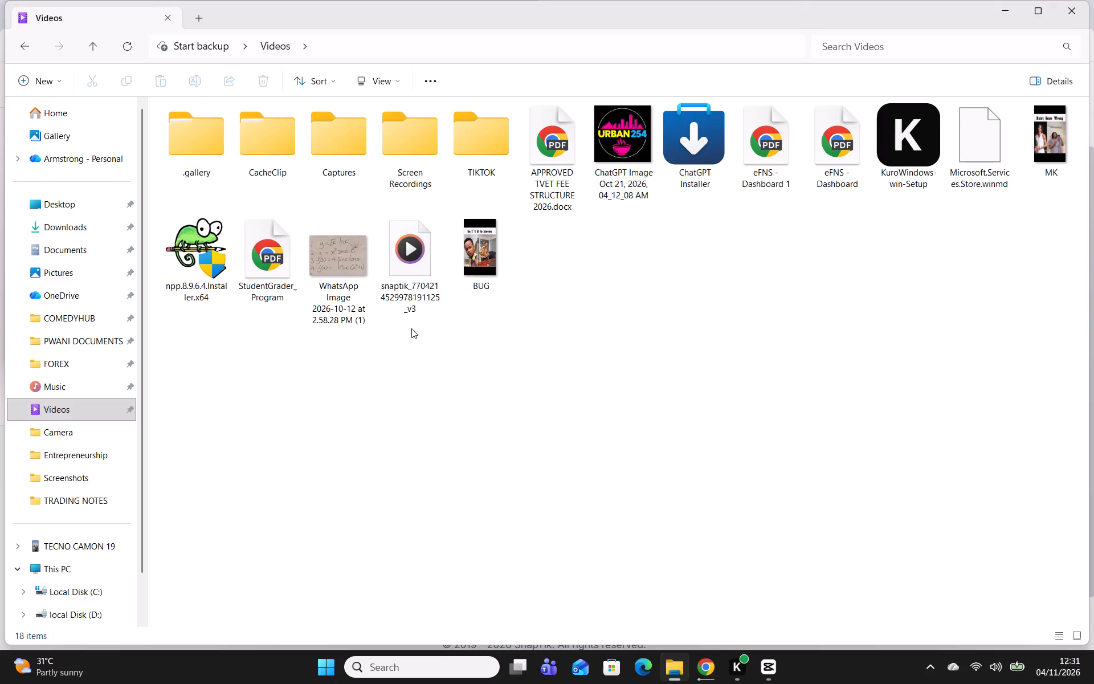
pyautogui.click(415, 288)
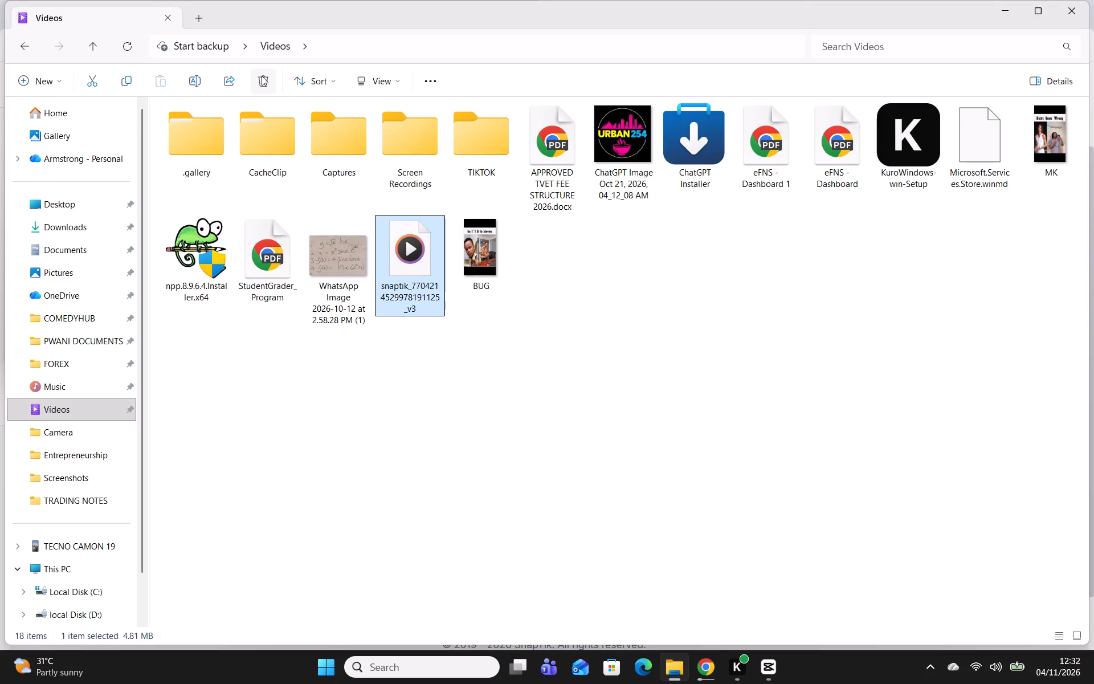
pyautogui.click(262, 76)
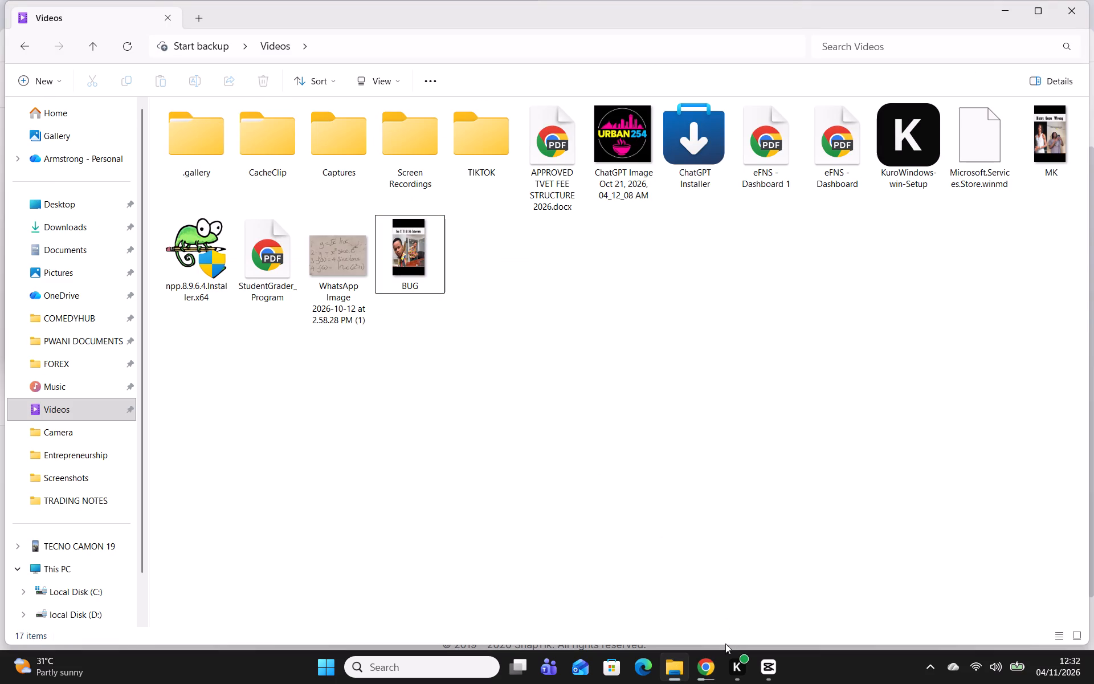
pyautogui.click(694, 671)
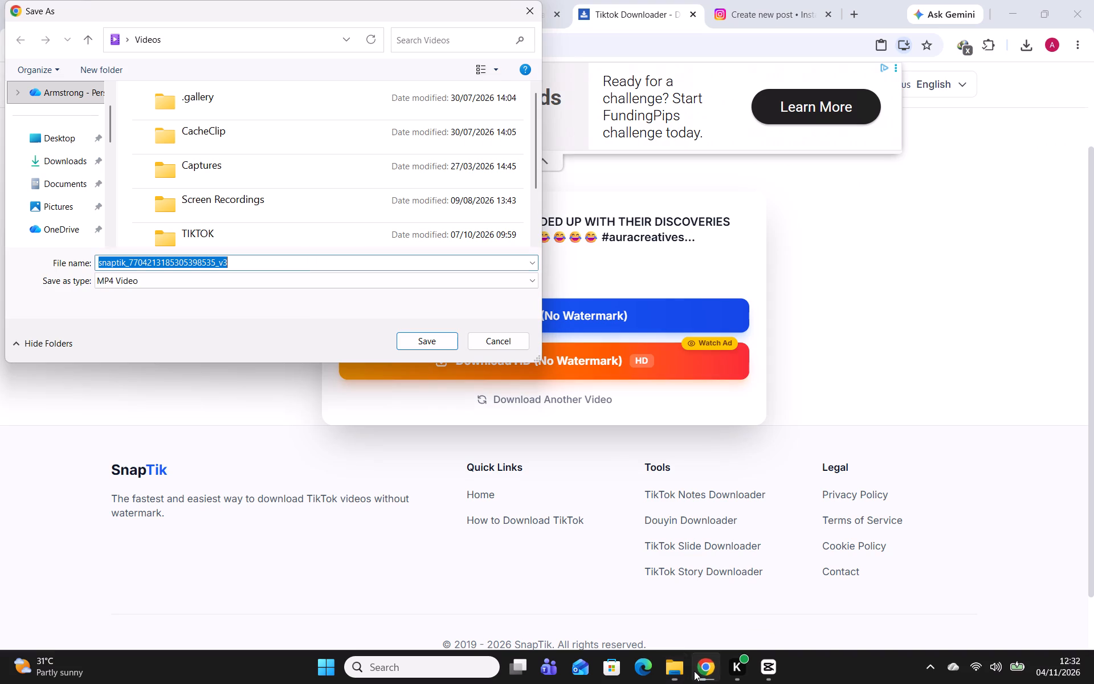
pyautogui.click(417, 338)
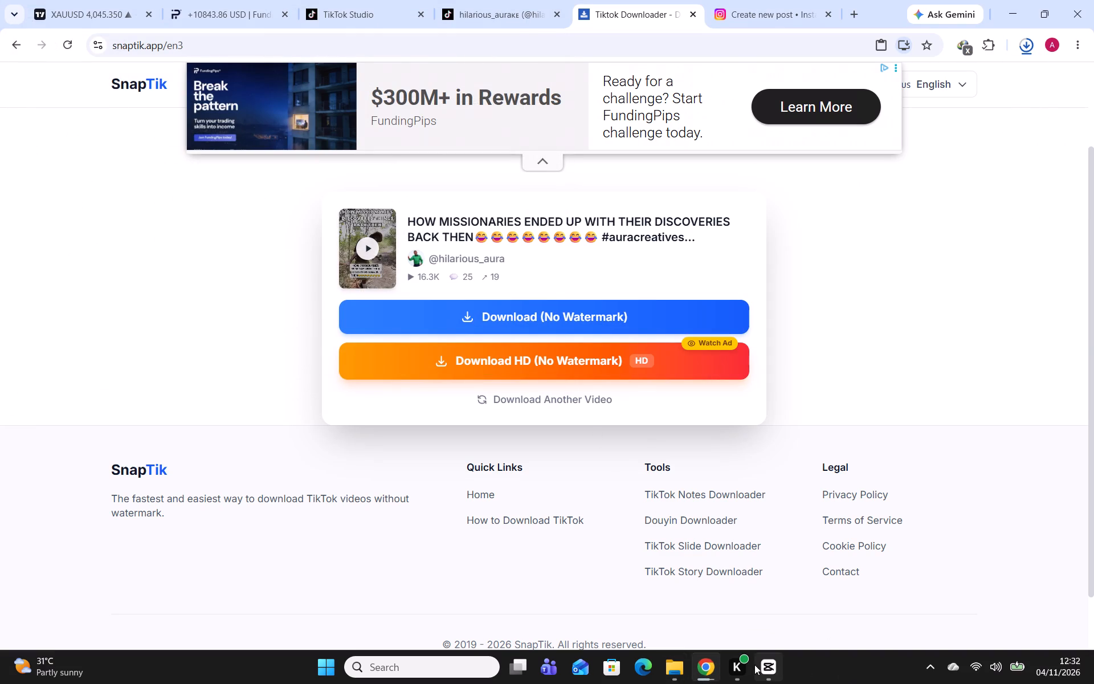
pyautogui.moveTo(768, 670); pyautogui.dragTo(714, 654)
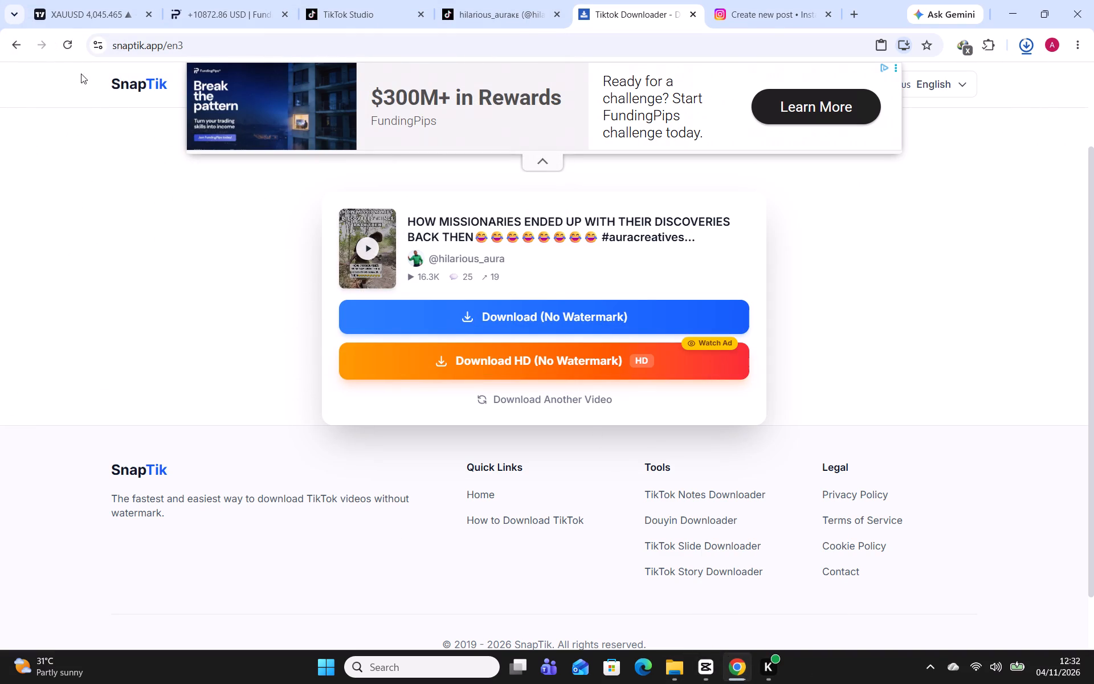
# Reload the SnapTik downloader page.
pyautogui.click(67, 40)
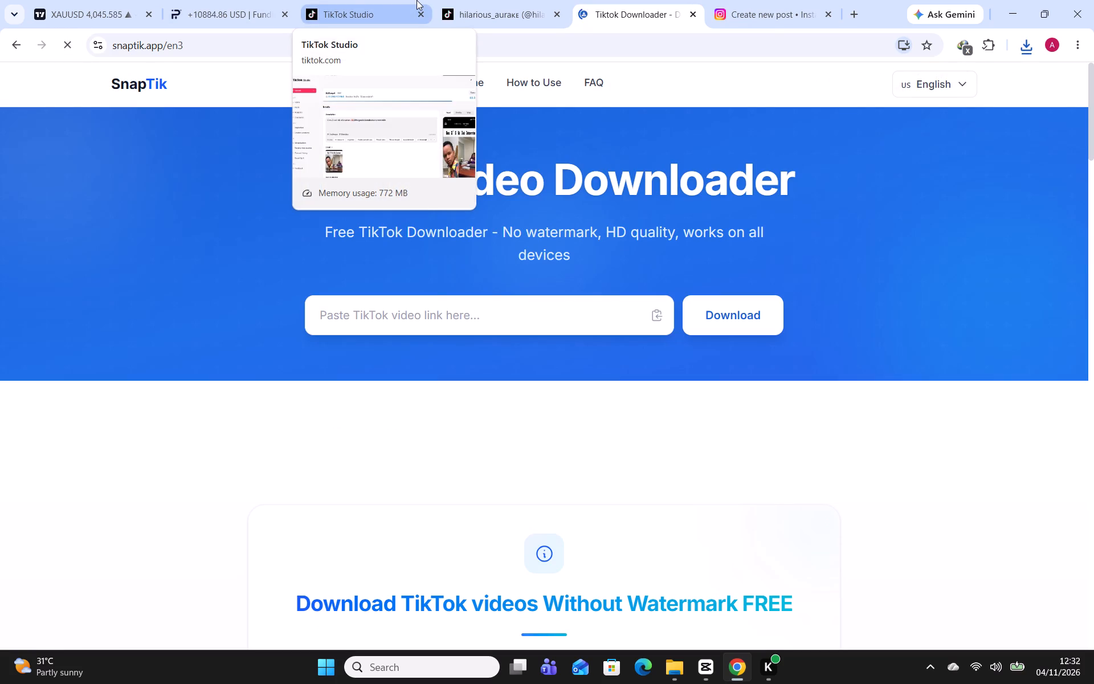
# Check the open XAUUSD position on FundingPips and the BUG.mp4 upload in TikTok Studio.
pyautogui.click(231, 0)
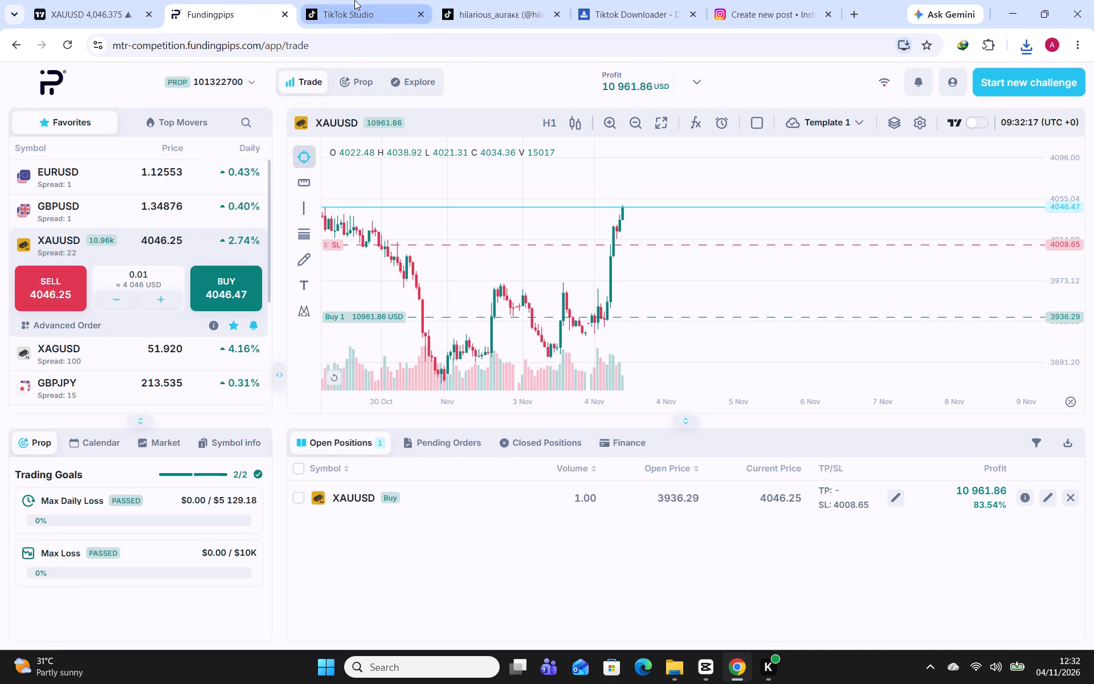
pyautogui.click(354, 0)
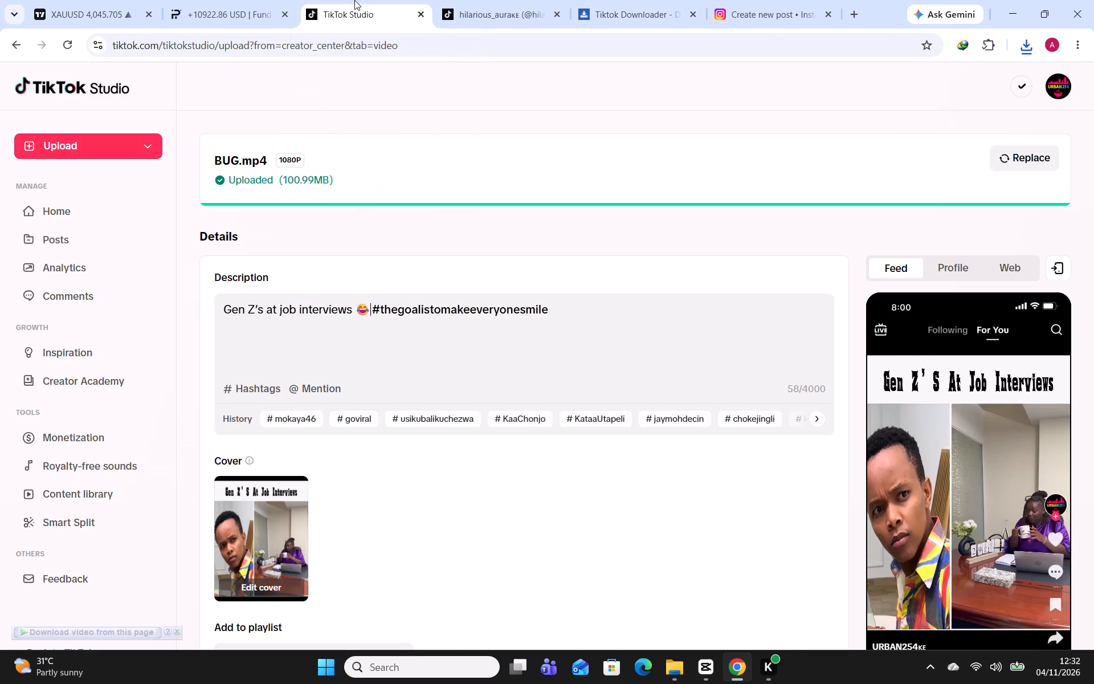
pyautogui.click(238, 0)
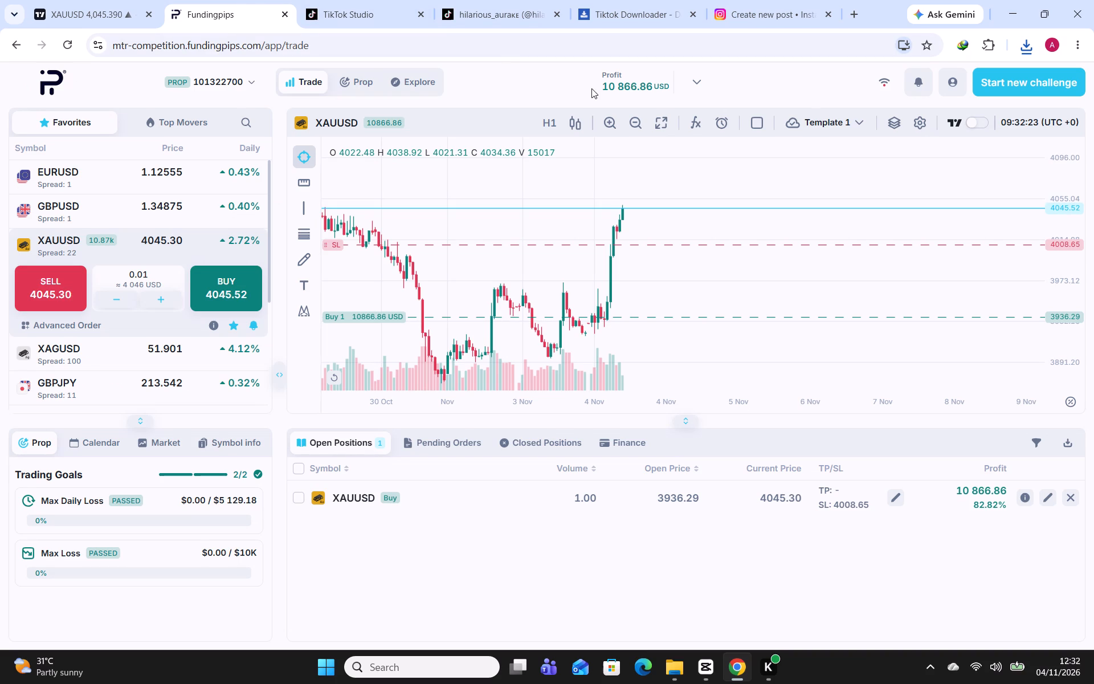
# Check the FundingPips account's equity, balance, free funds and margin figures.
pyautogui.click(702, 82)
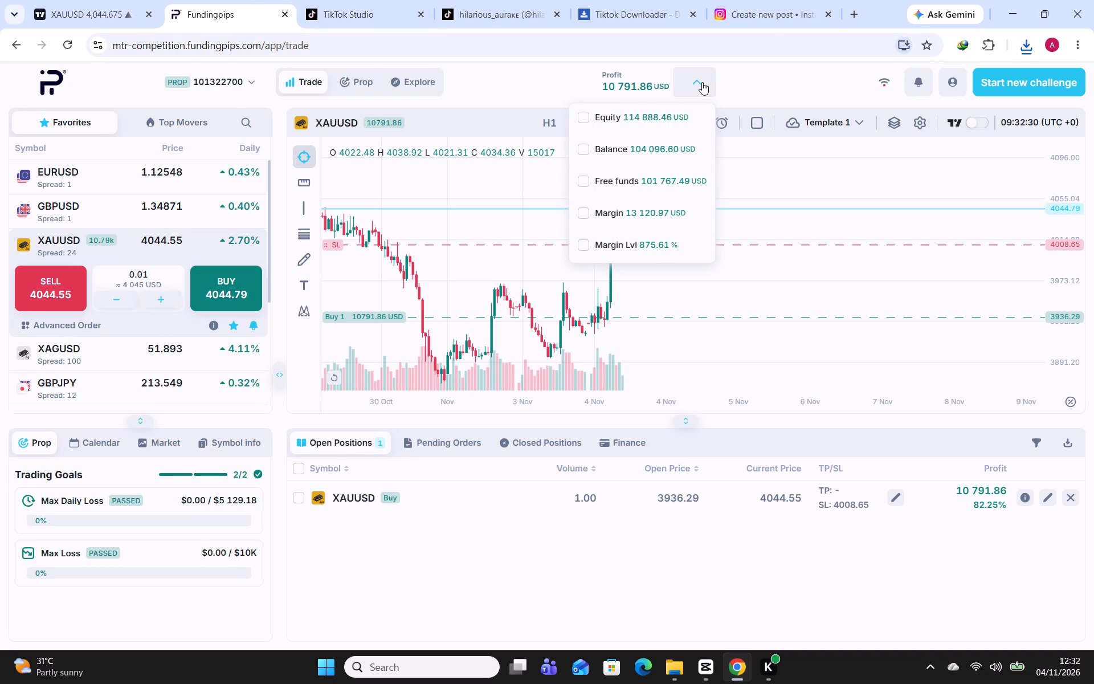
pyautogui.click(702, 82)
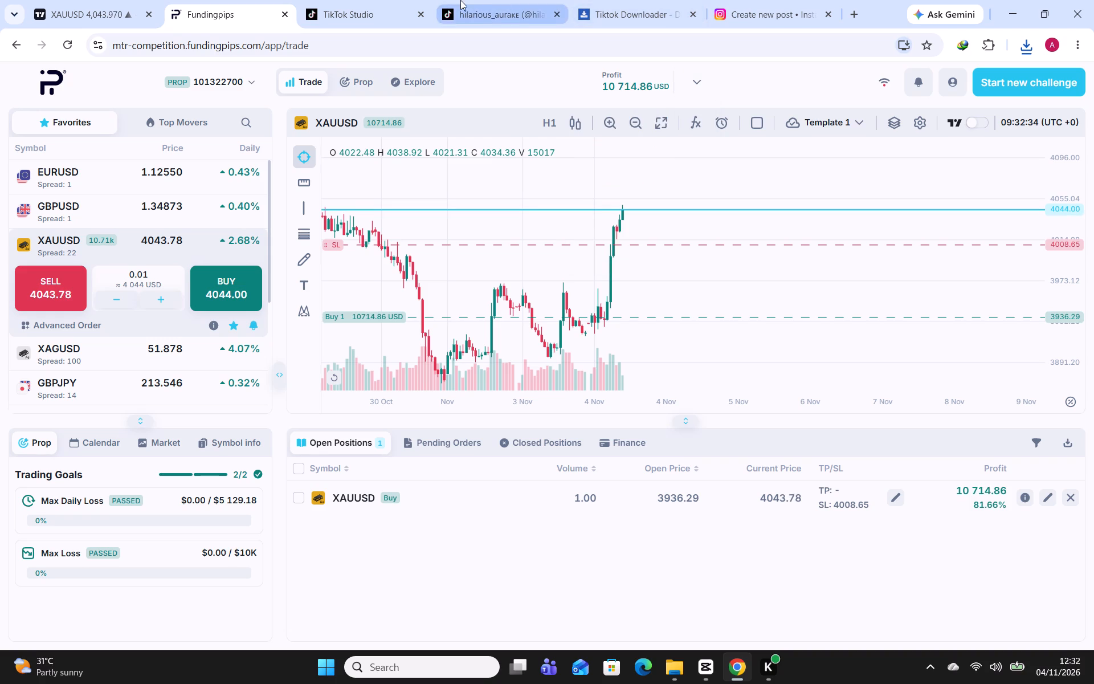
# Switch to TikTok Studio and post the BUG.mp4 video immediately, without waiting for the content check to finish.
pyautogui.click(351, 0)
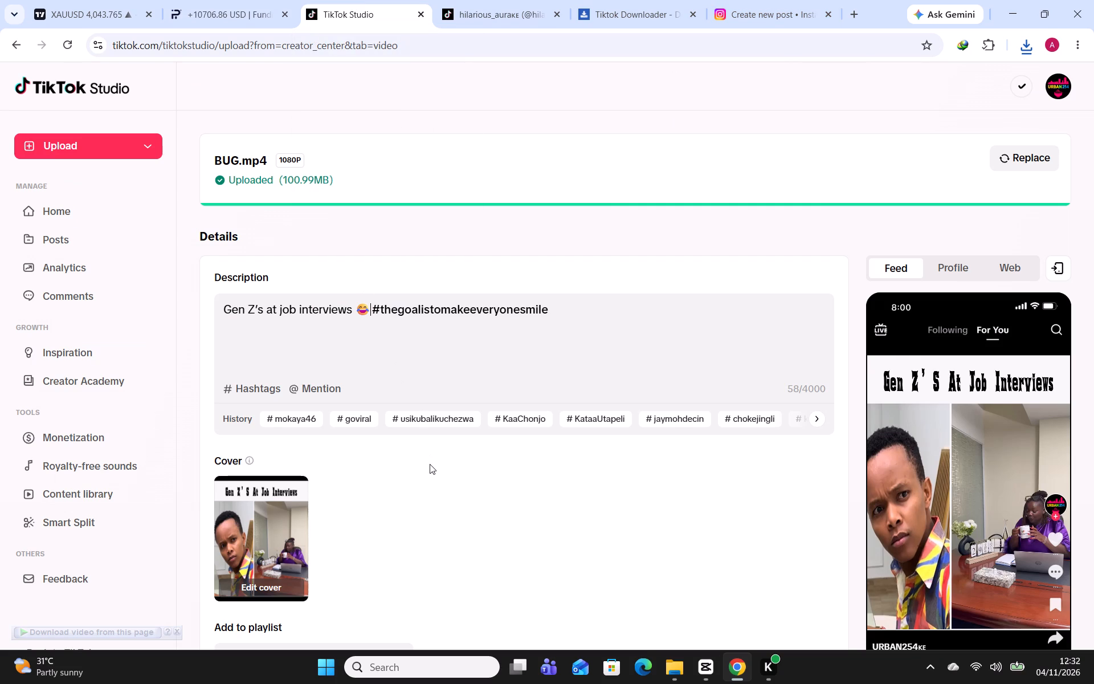
pyautogui.scroll(-7, 430, 464)
pyautogui.click(299, 580)
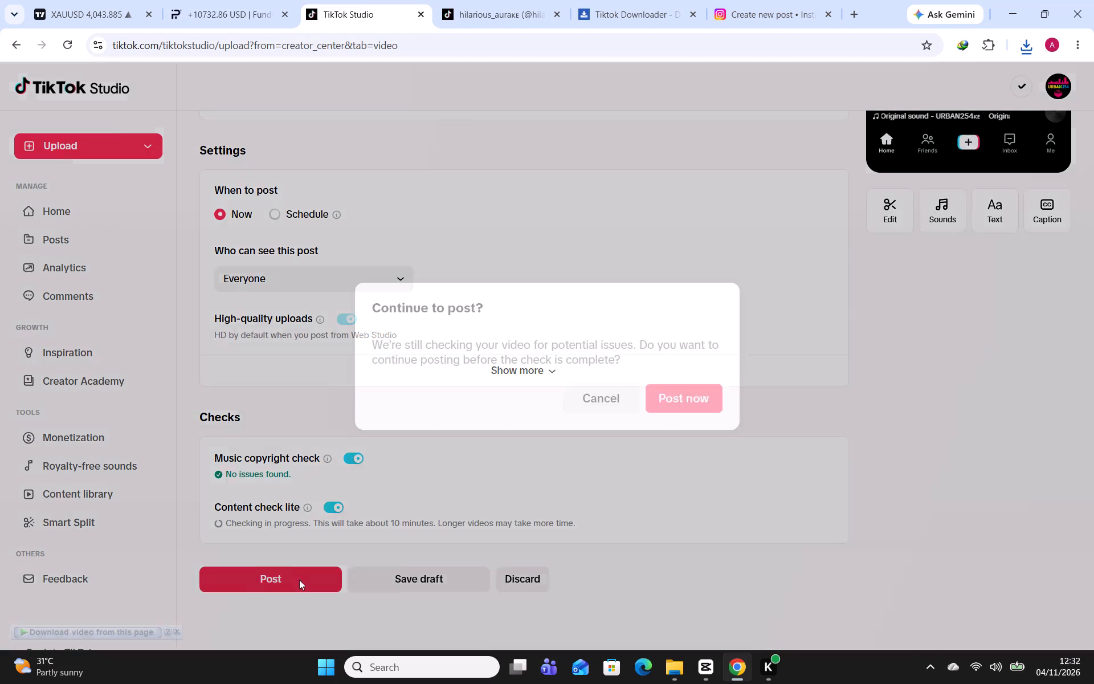
pyautogui.click(689, 409)
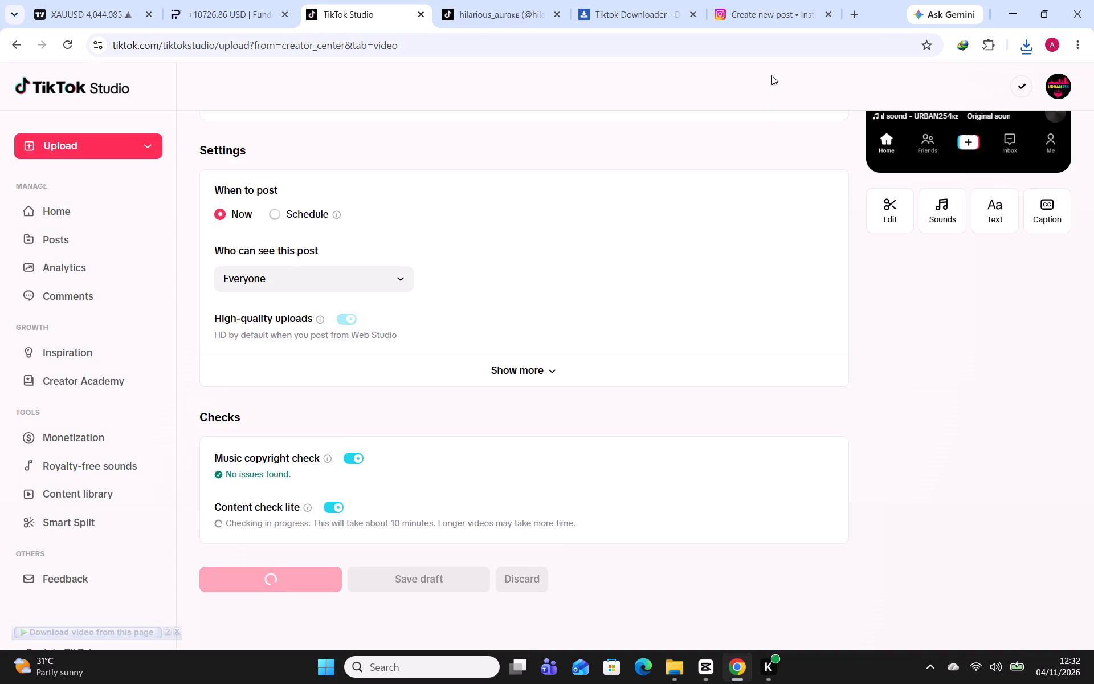
# Check the Instagram post's sharing progress, then the new video in the TikTok Studio posts list.
pyautogui.click(779, 3)
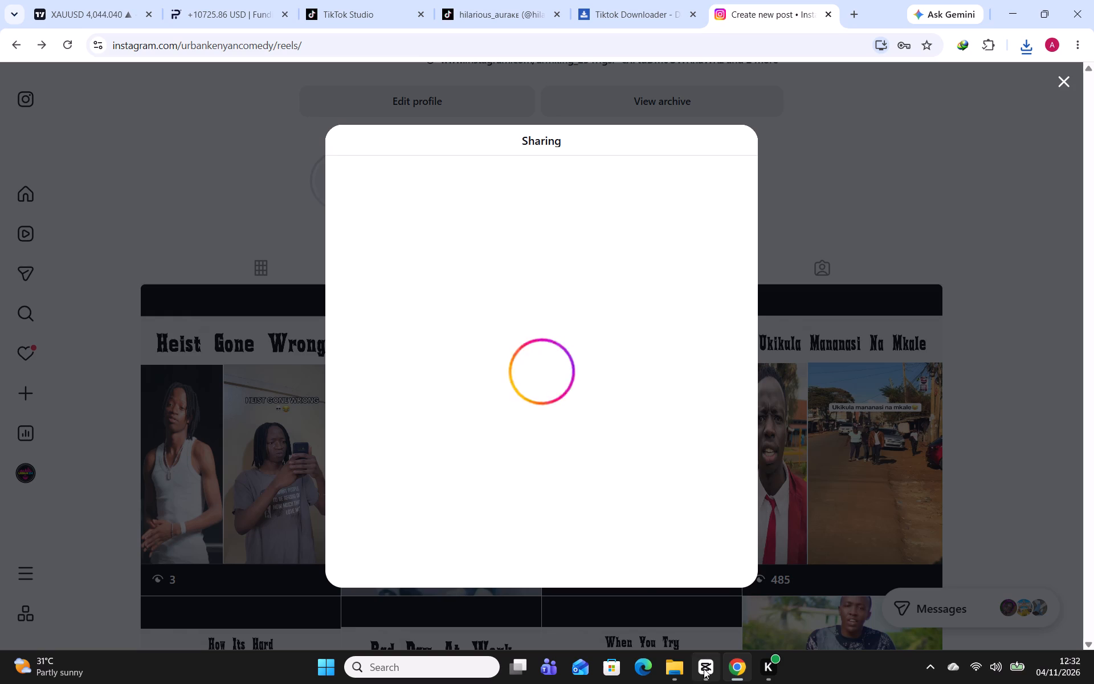
pyautogui.click(382, 0)
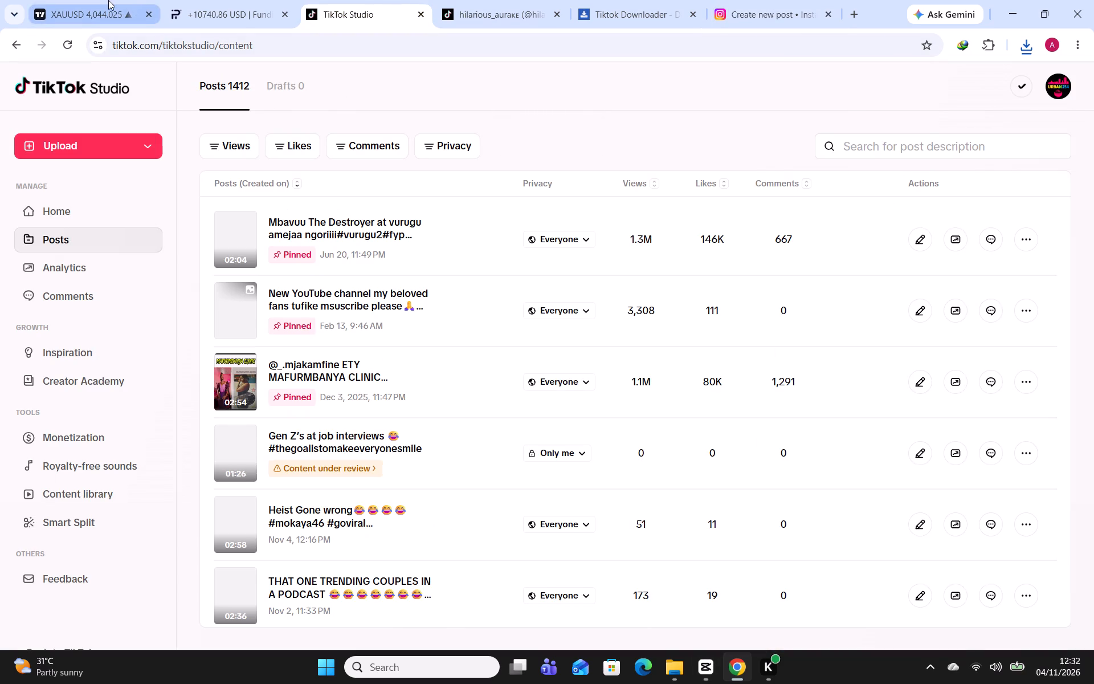
# Switch to TradingView and examine recent price action on the one-hour XAUUSD chart.
pyautogui.click(108, 0)
pyautogui.scroll(-1, 406, 377)
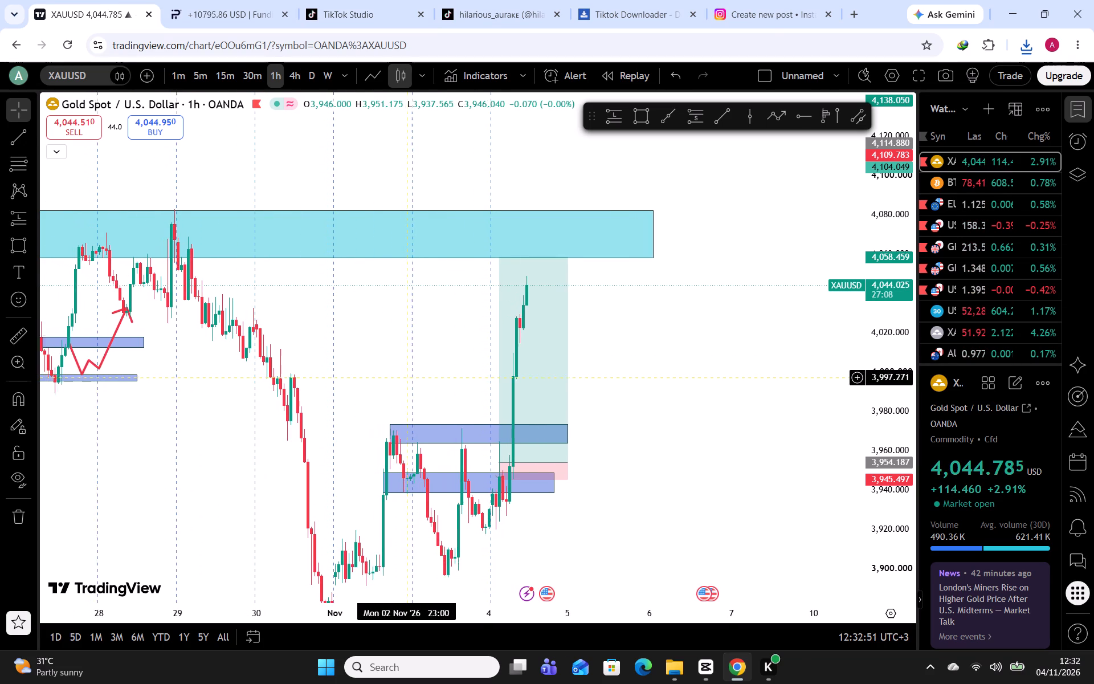
pyautogui.scroll(-1, 406, 377)
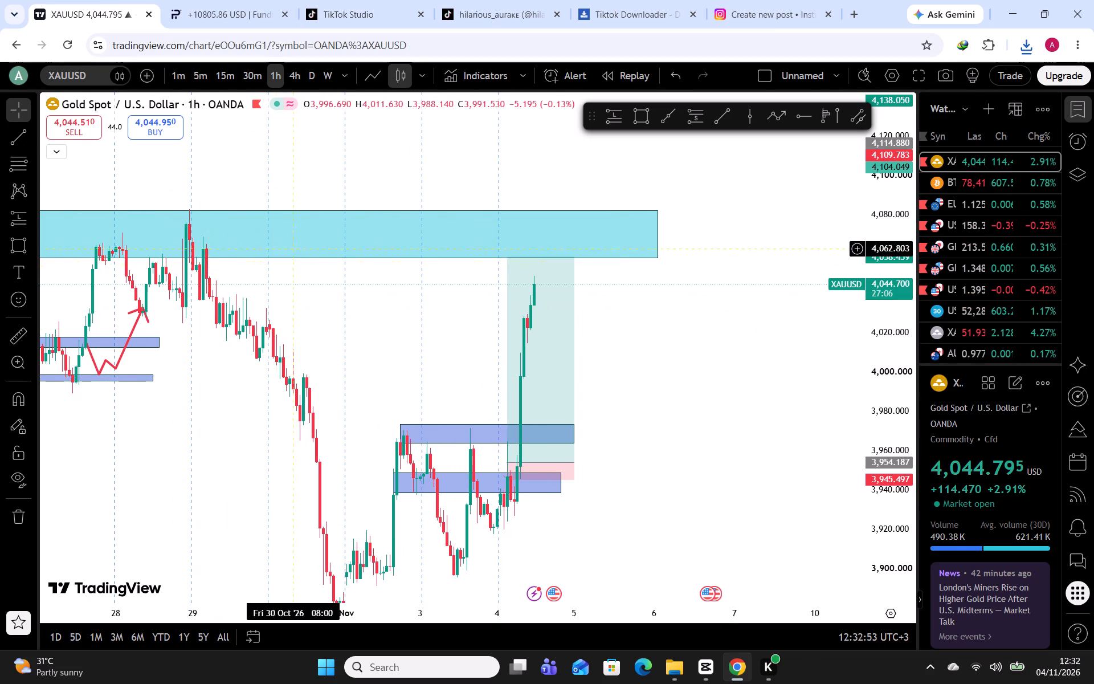
# Examine XAUUSD on TradingView's daily chart around the latest candles and marked zones, dismissing the upgrade offer.
pyautogui.click(200, 290)
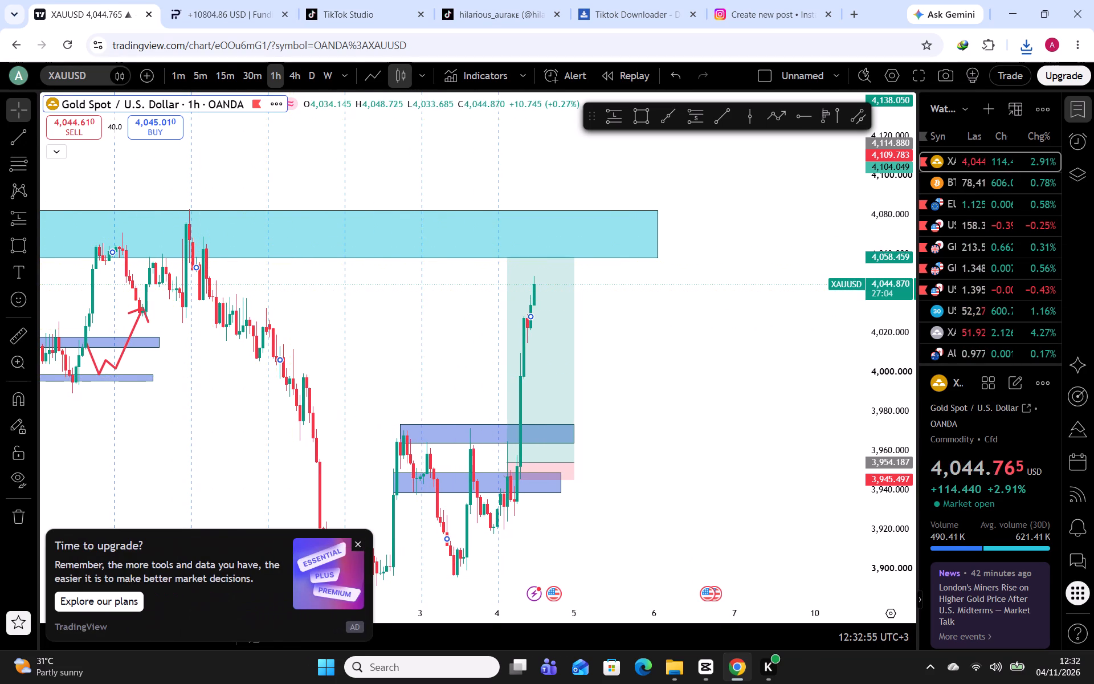
pyautogui.click(315, 71)
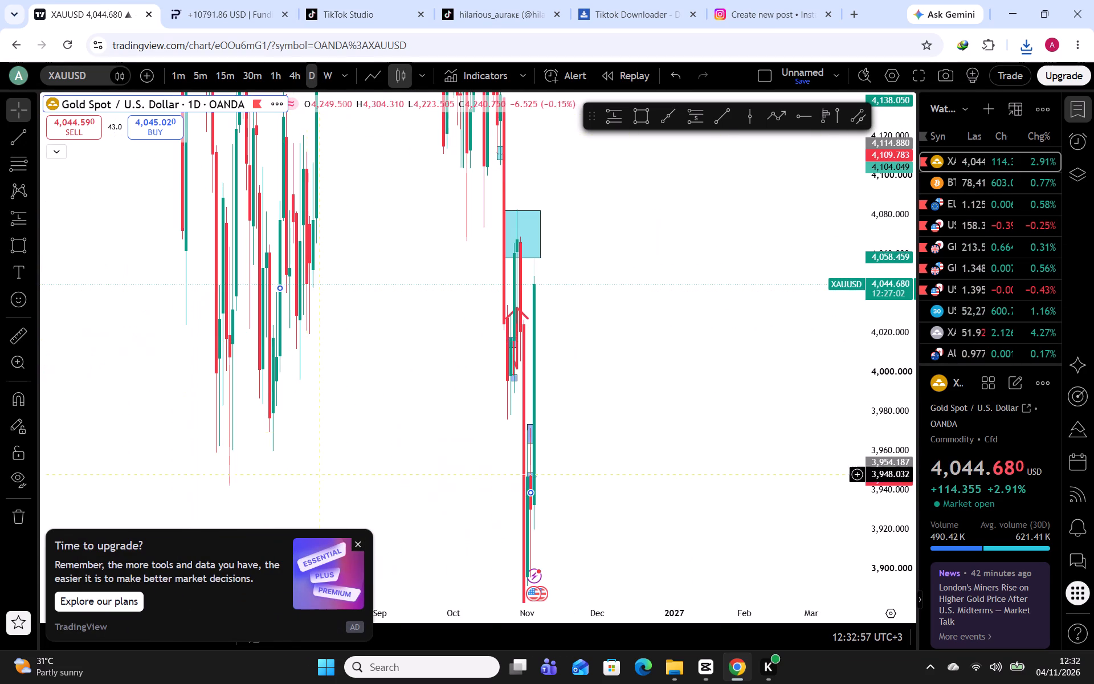
pyautogui.click(359, 538)
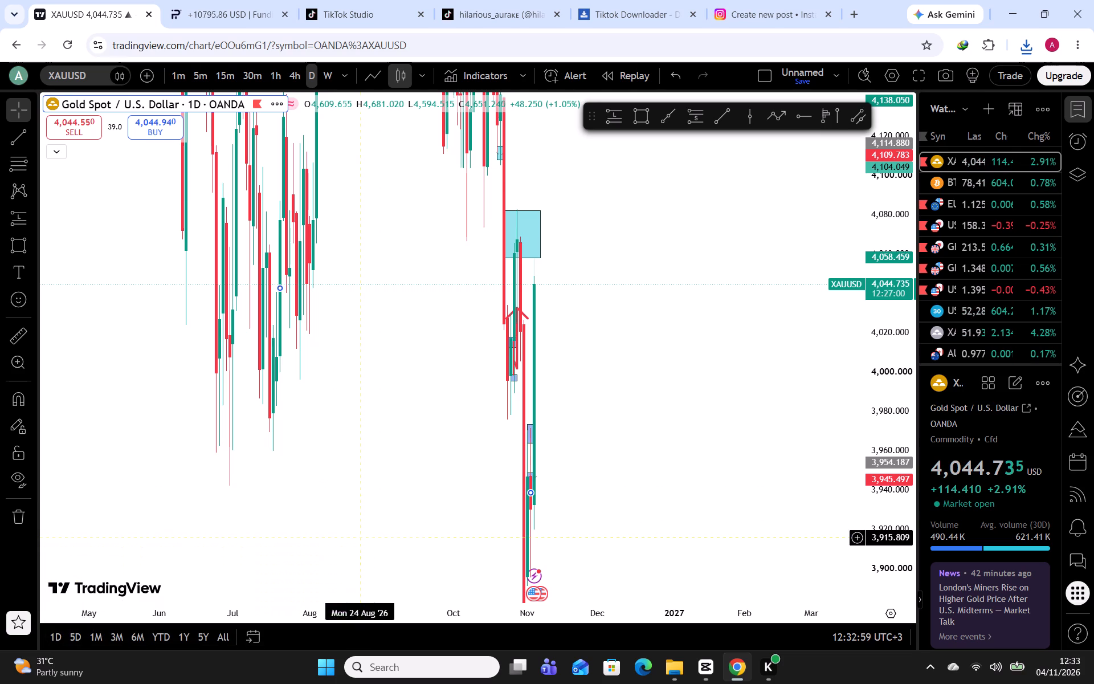
pyautogui.scroll(10, 671, 427)
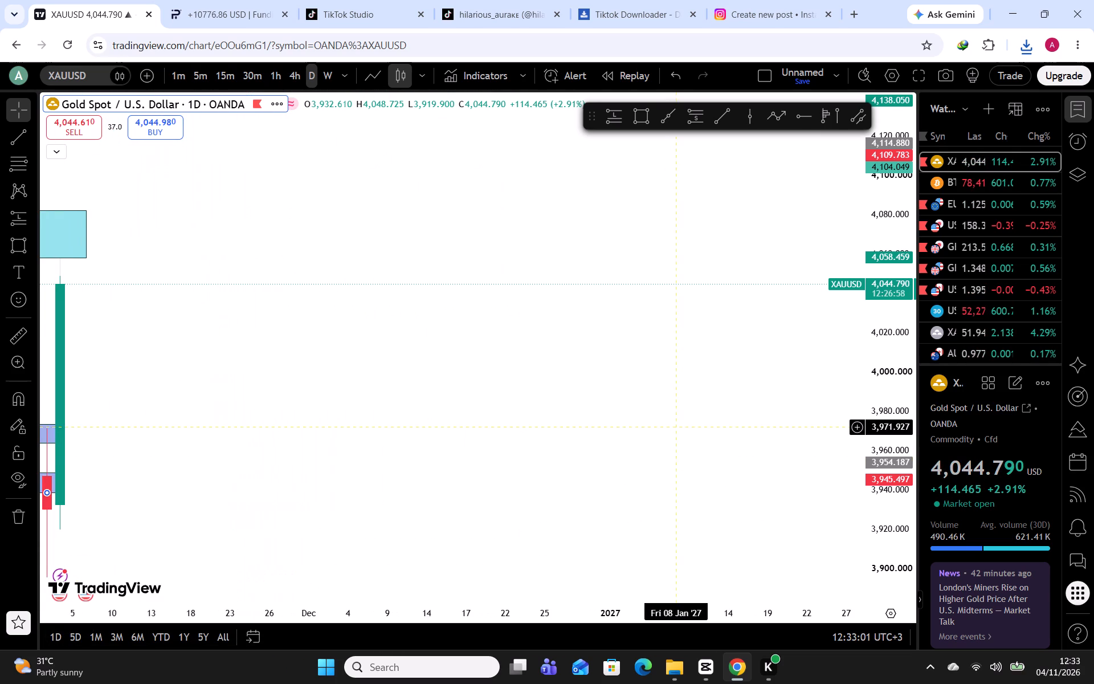
pyautogui.moveTo(393, 356); pyautogui.dragTo(1025, 467)
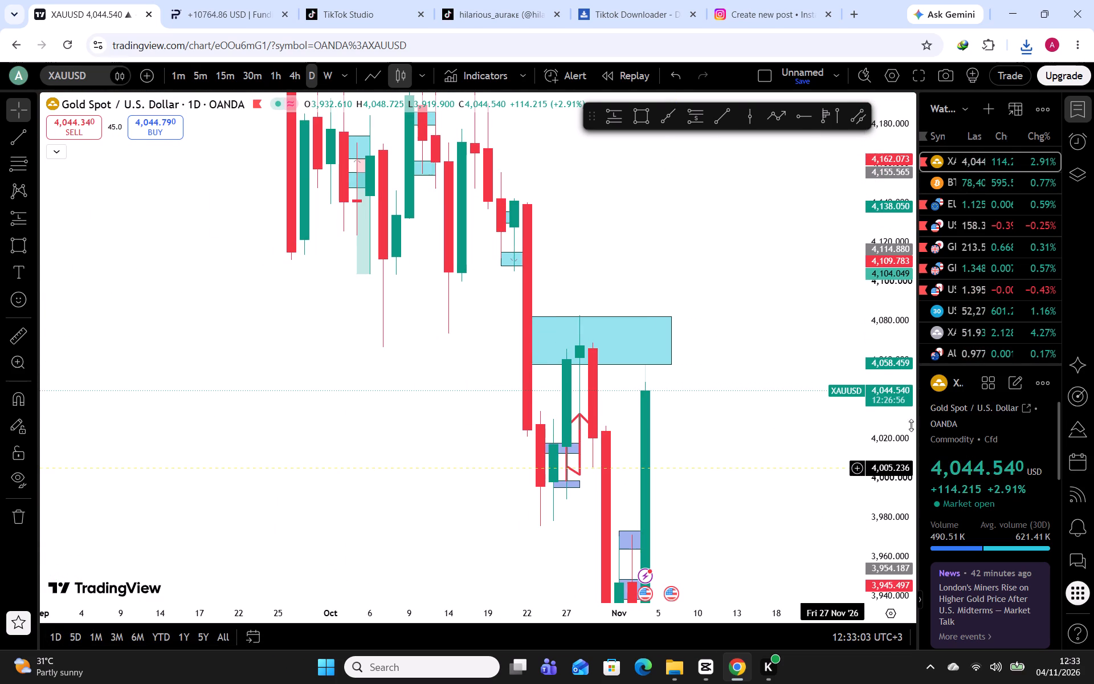
pyautogui.click(759, 420)
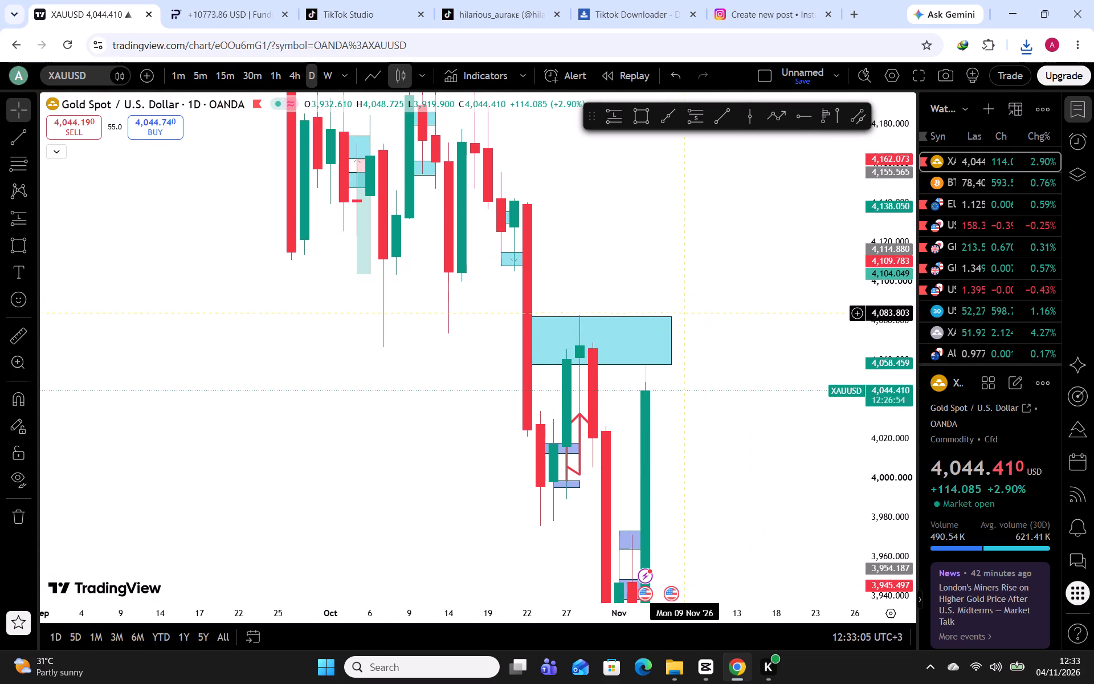
pyautogui.moveTo(733, 429); pyautogui.dragTo(685, 359)
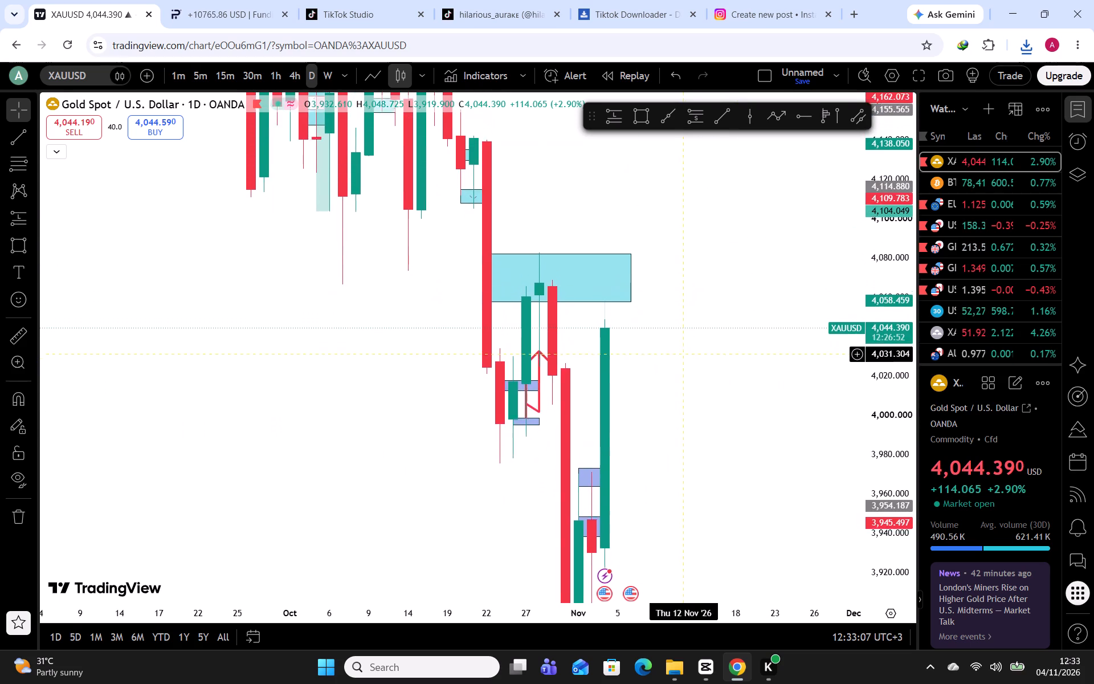
pyautogui.moveTo(685, 359); pyautogui.dragTo(660, 333)
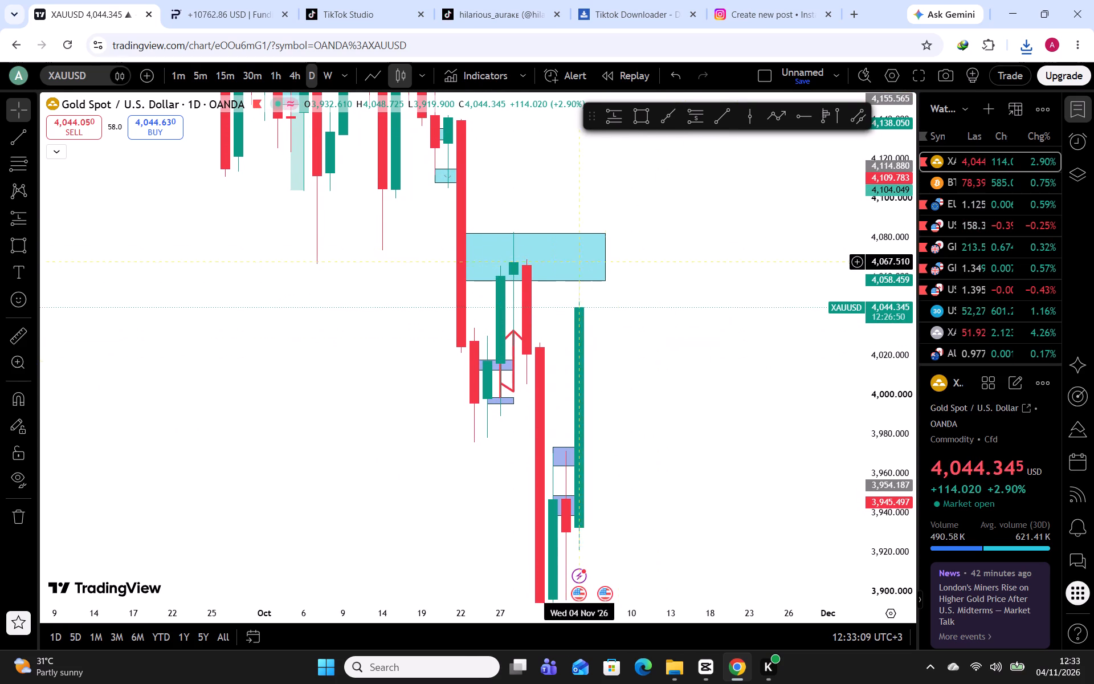
pyautogui.scroll(-1, 665, 395)
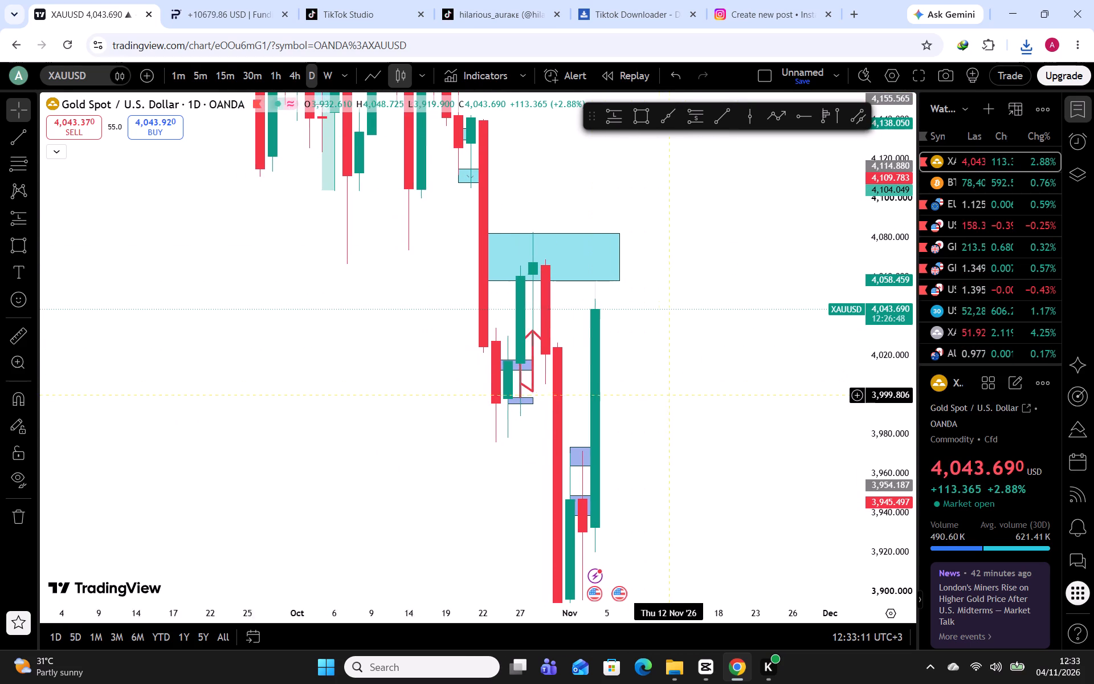
pyautogui.scroll(-1, 665, 395)
pyautogui.moveTo(665, 395); pyautogui.dragTo(673, 270)
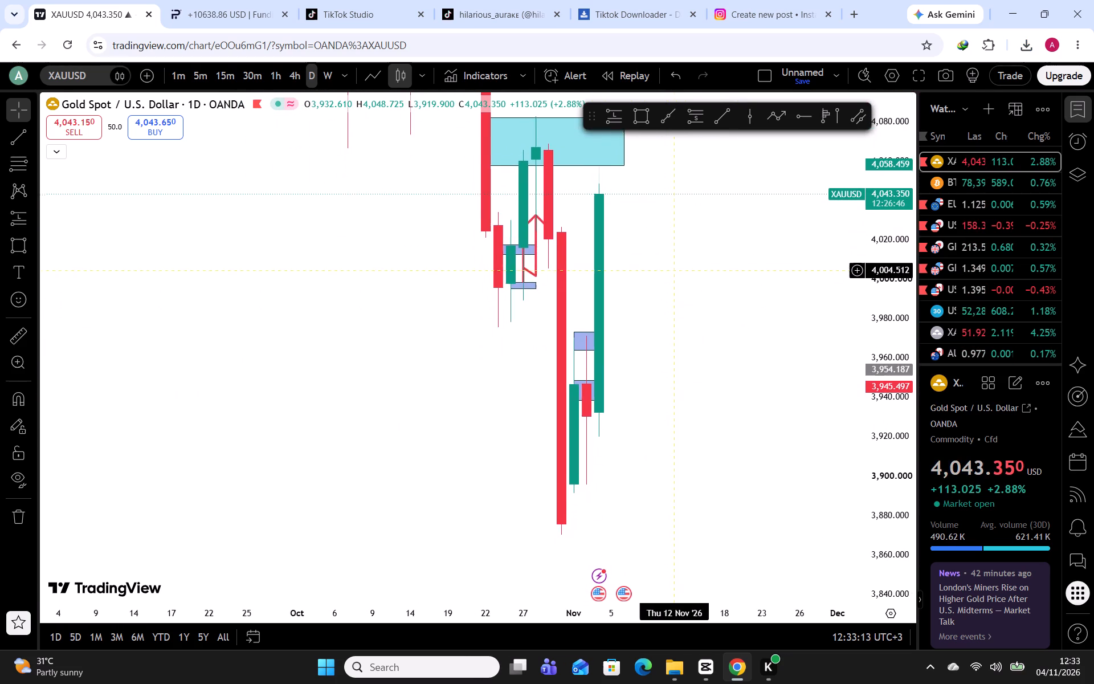
pyautogui.moveTo(673, 270); pyautogui.dragTo(722, 580)
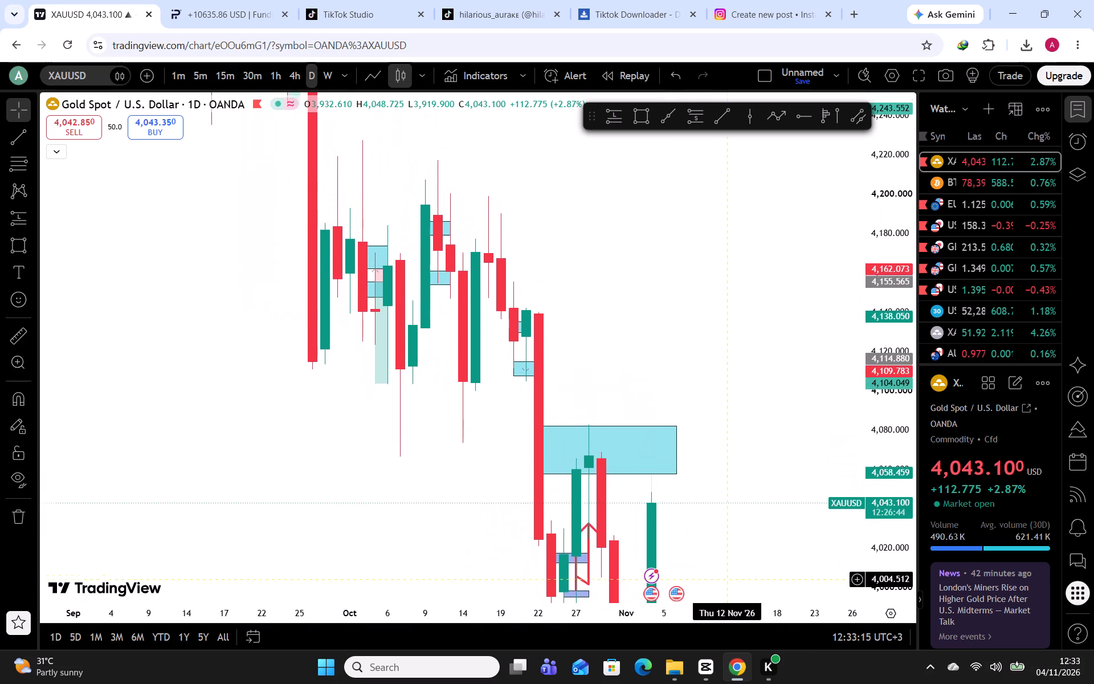
pyautogui.moveTo(722, 580); pyautogui.dragTo(639, 470)
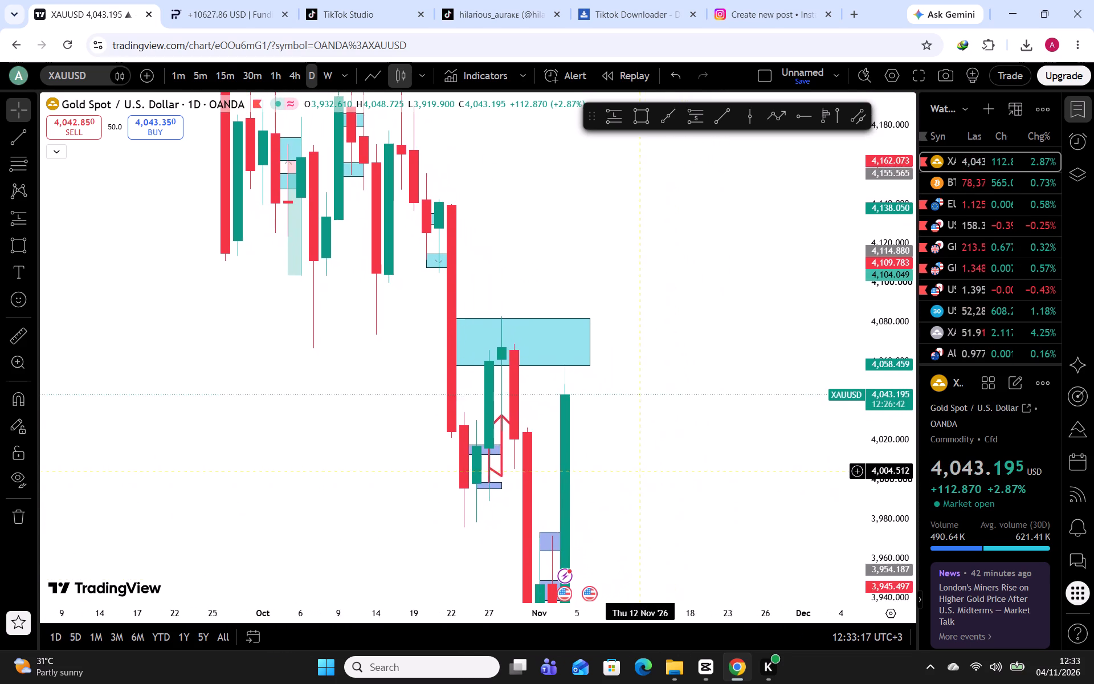
pyautogui.moveTo(639, 470); pyautogui.dragTo(677, 427)
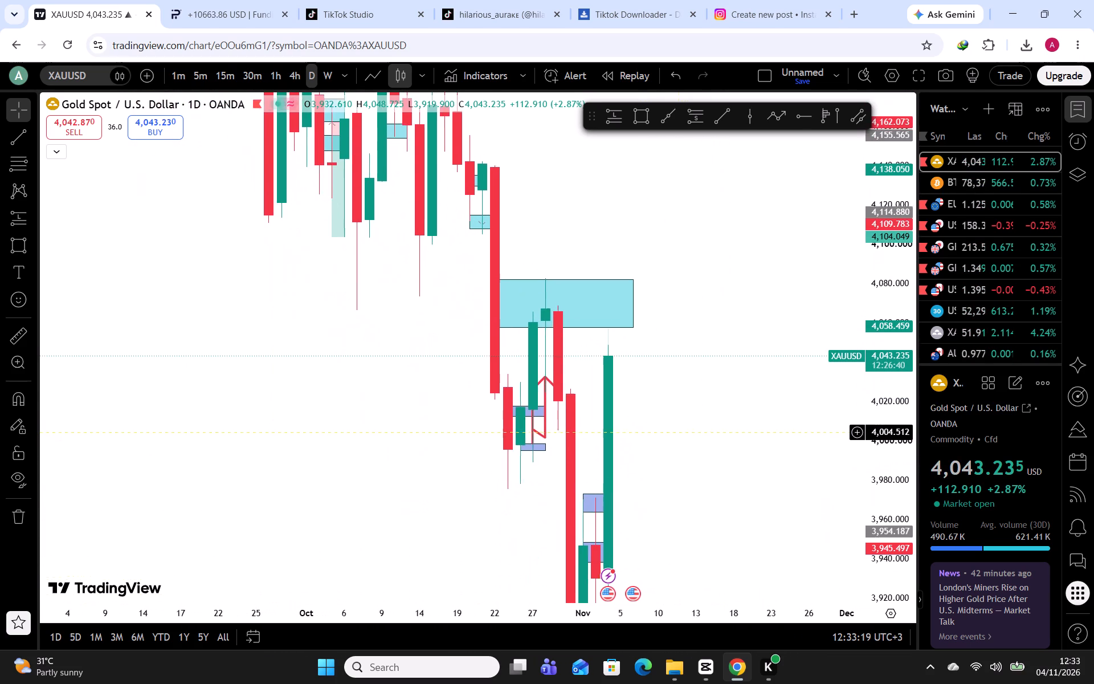
pyautogui.moveTo(692, 471); pyautogui.dragTo(658, 373)
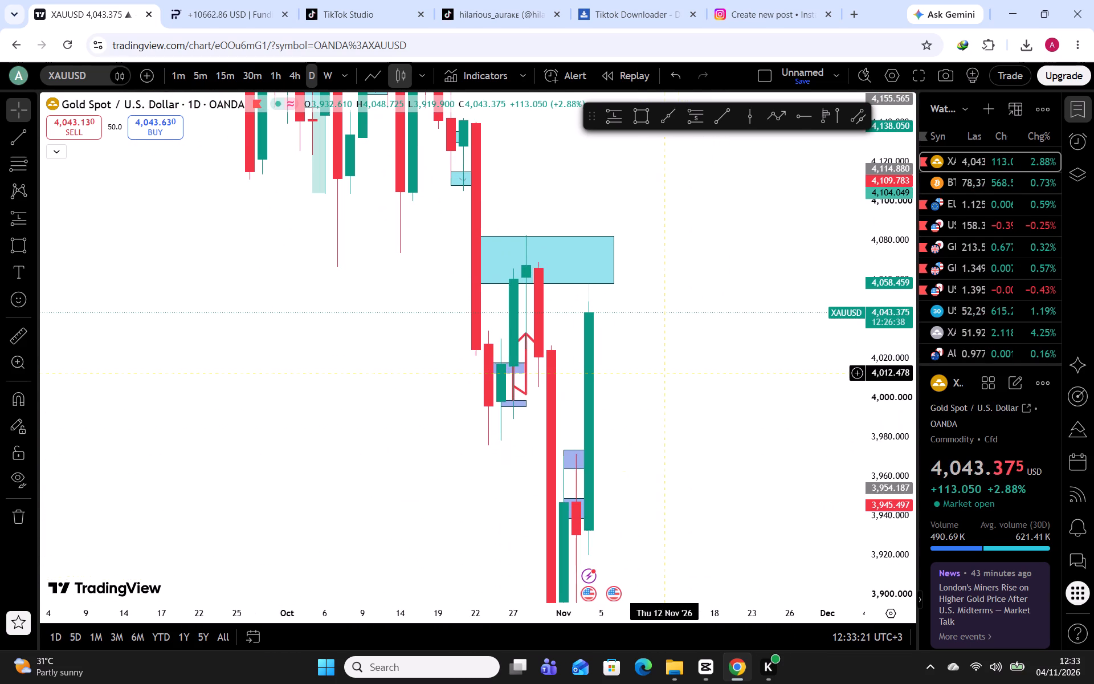
pyautogui.moveTo(672, 441); pyautogui.dragTo(640, 366)
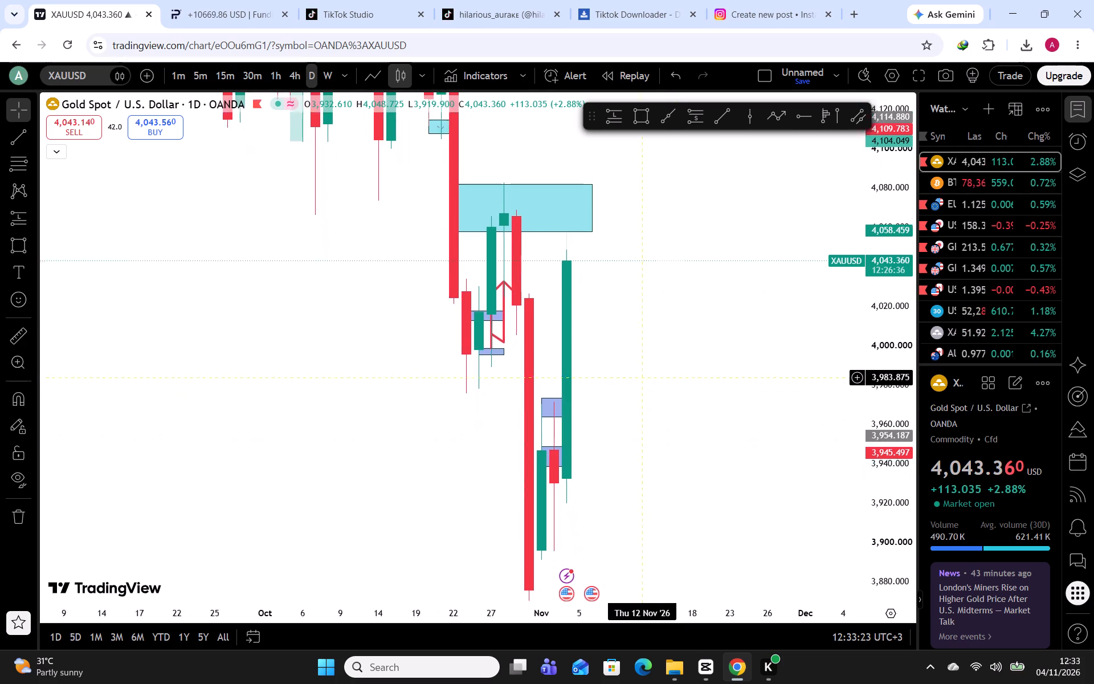
pyautogui.moveTo(640, 366); pyautogui.dragTo(623, 324)
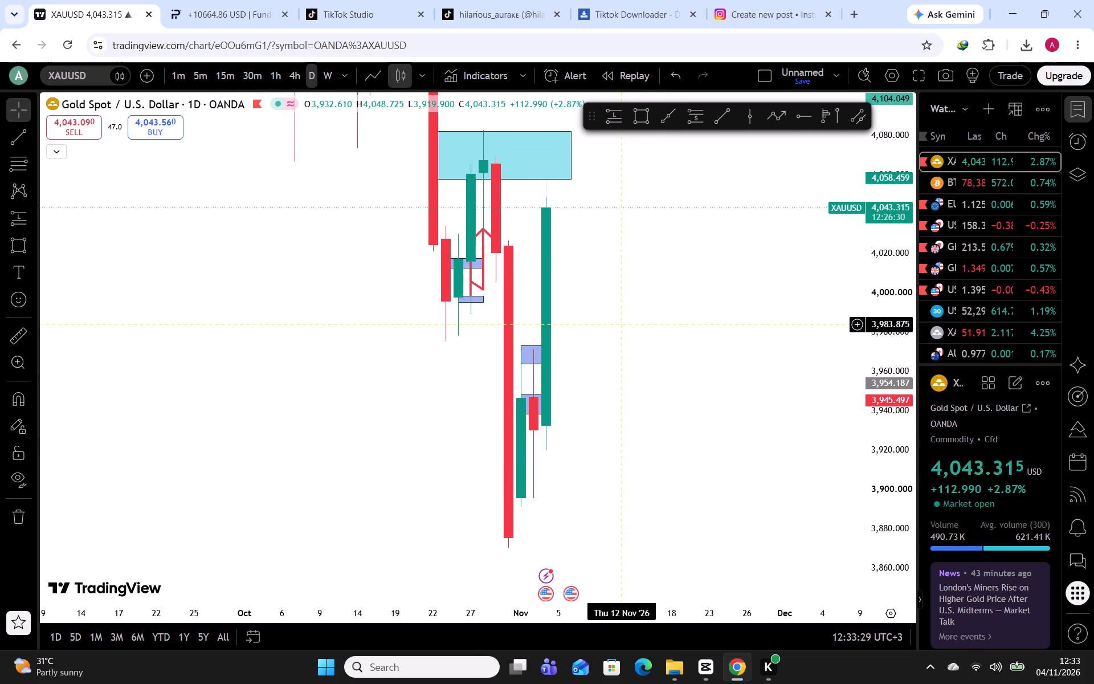
# Set the XAUUSD chart to the 4-hour timeframe and examine recent price action below the upper zone.
pyautogui.click(299, 75)
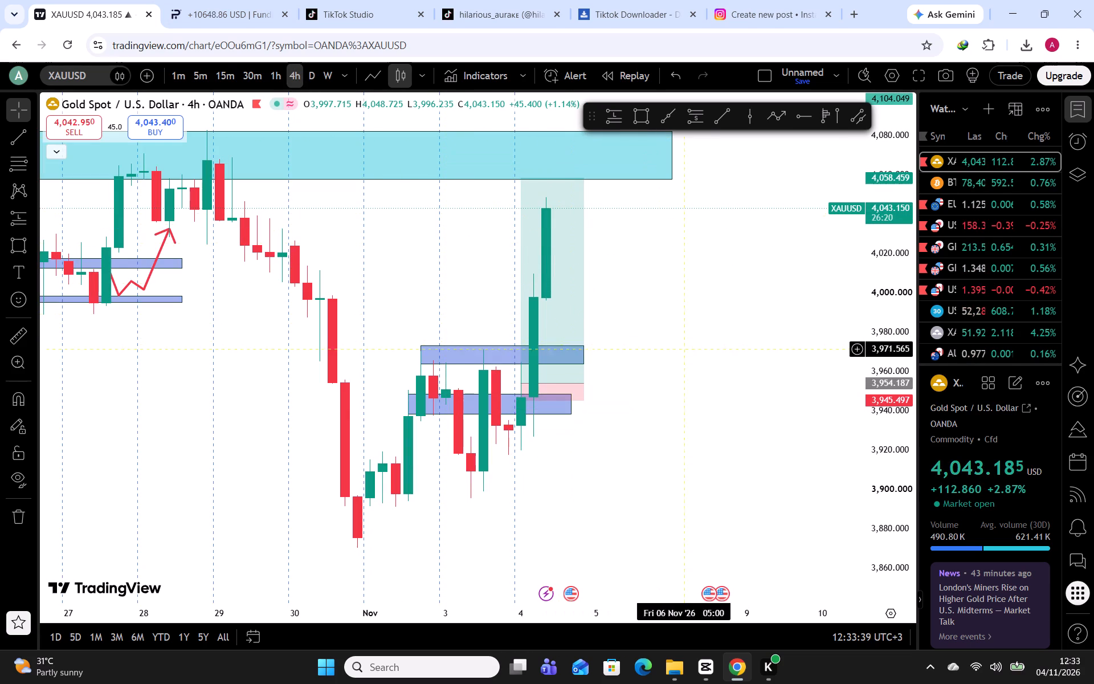
pyautogui.moveTo(711, 356); pyautogui.dragTo(782, 388)
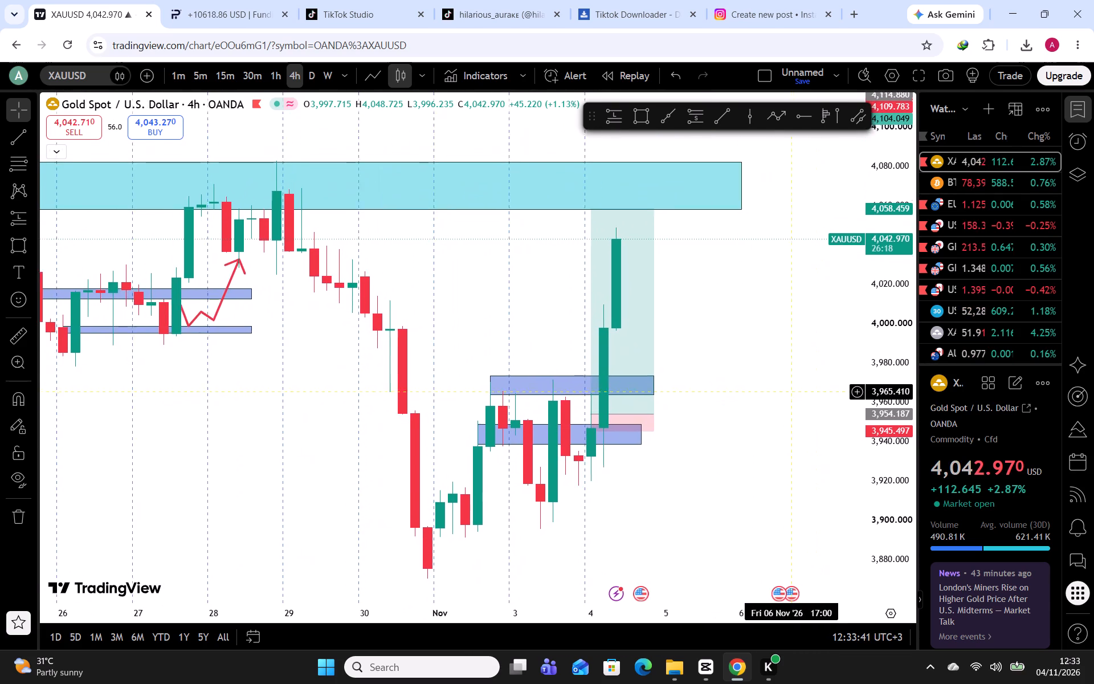
pyautogui.moveTo(782, 388); pyautogui.dragTo(769, 387)
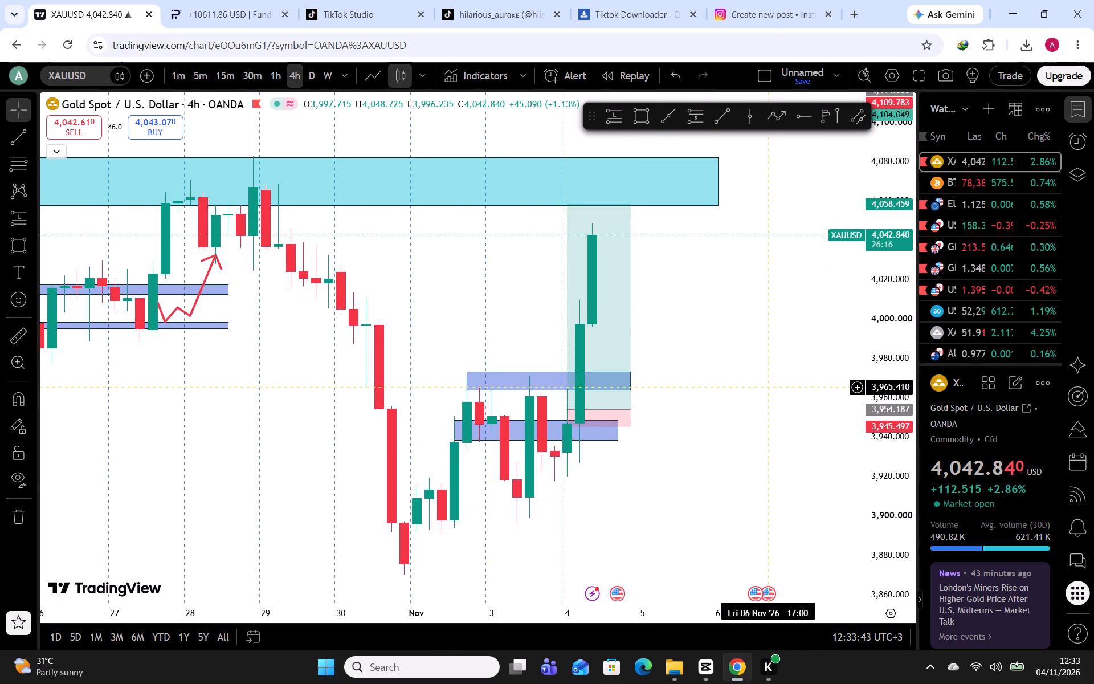
pyautogui.moveTo(769, 387); pyautogui.dragTo(865, 433)
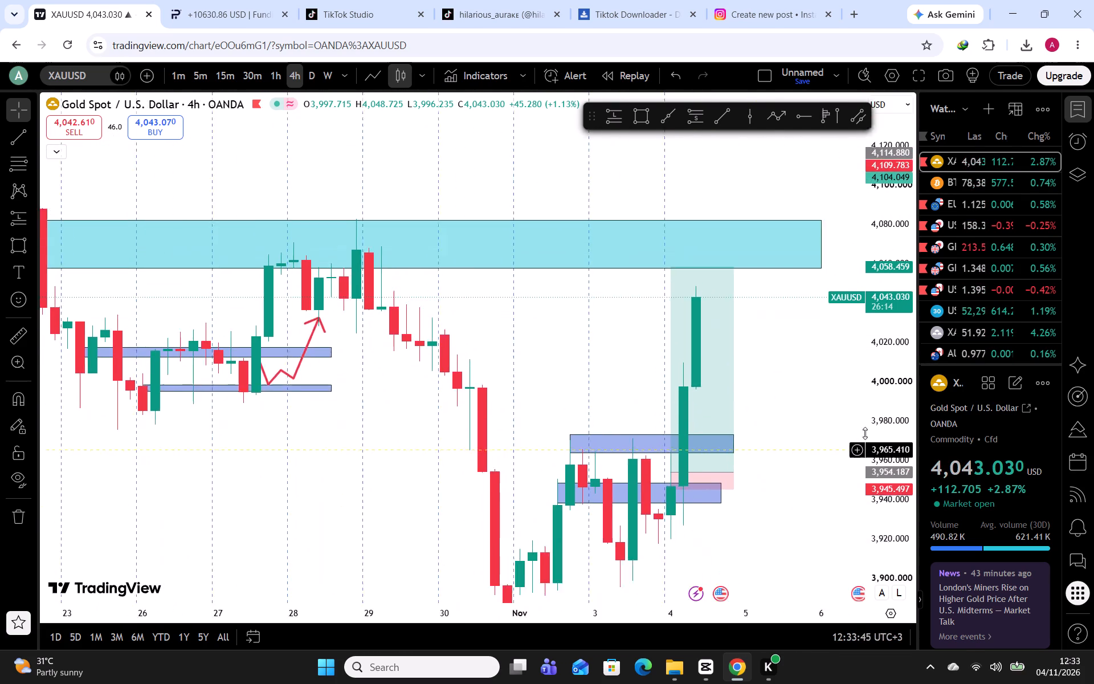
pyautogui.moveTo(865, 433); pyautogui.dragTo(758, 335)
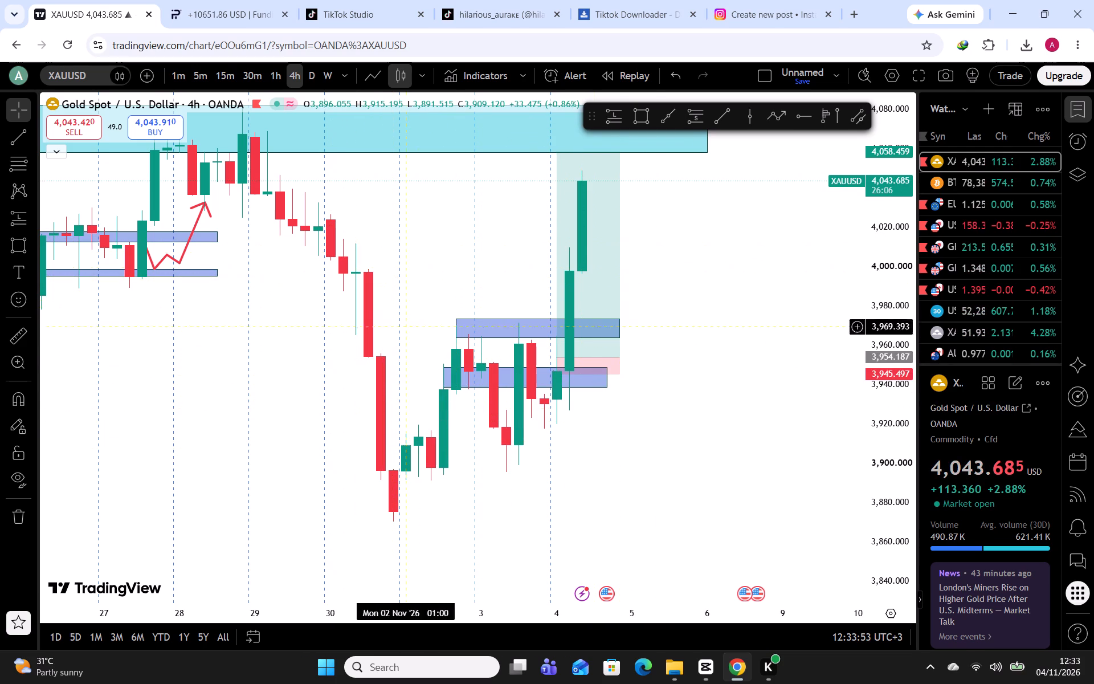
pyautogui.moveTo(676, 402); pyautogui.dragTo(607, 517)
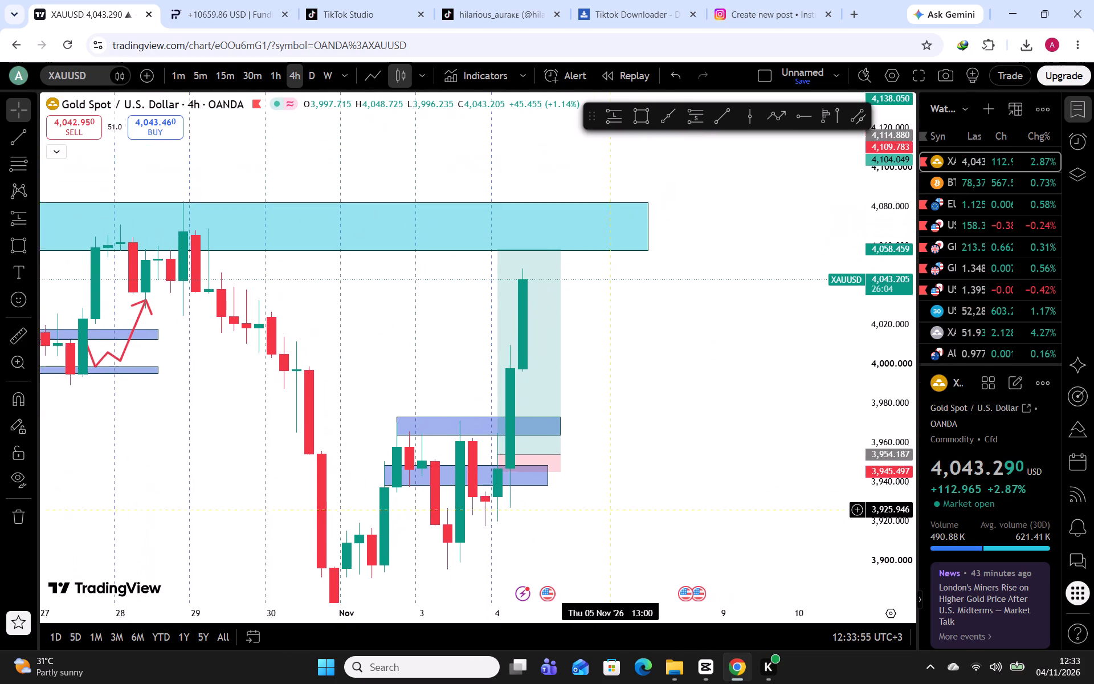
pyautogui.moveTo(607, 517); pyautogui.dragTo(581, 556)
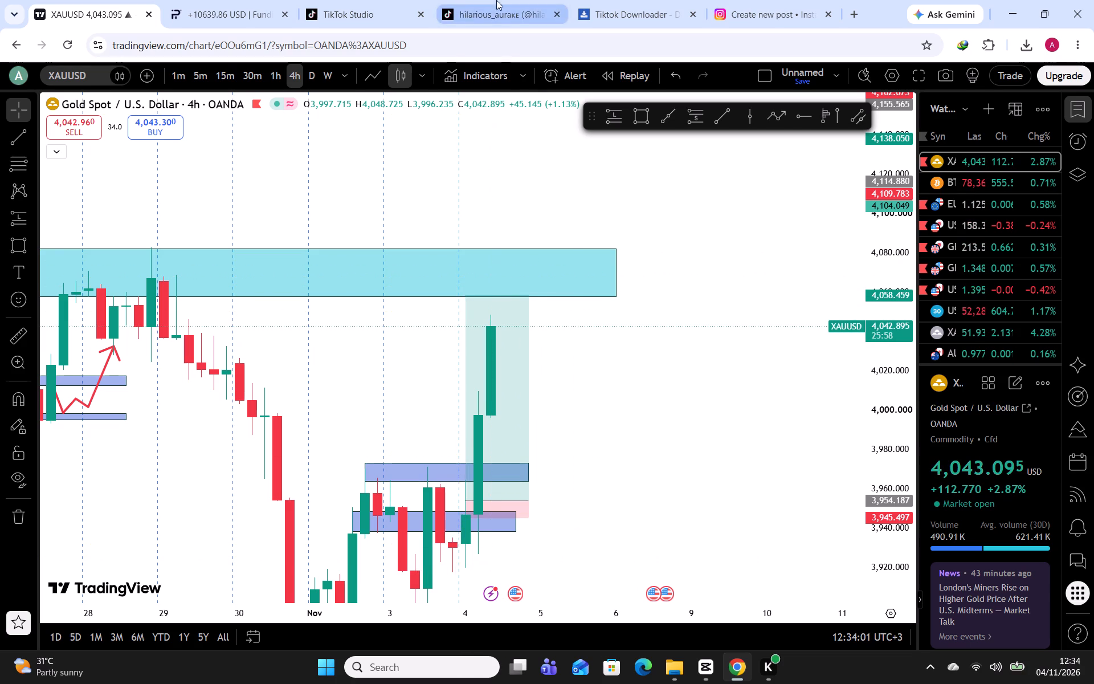
# Check the latest posts in TikTok Studio, and on Instagram finish the reel post by closing its sharing dialog.
pyautogui.click(330, 0)
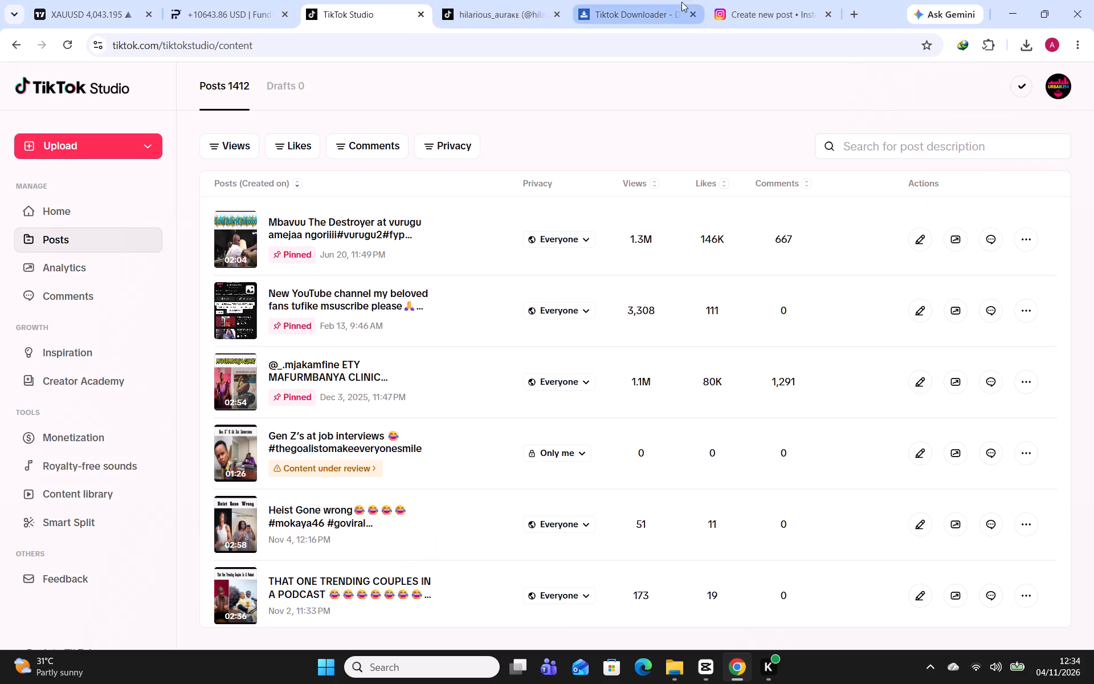
pyautogui.click(740, 0)
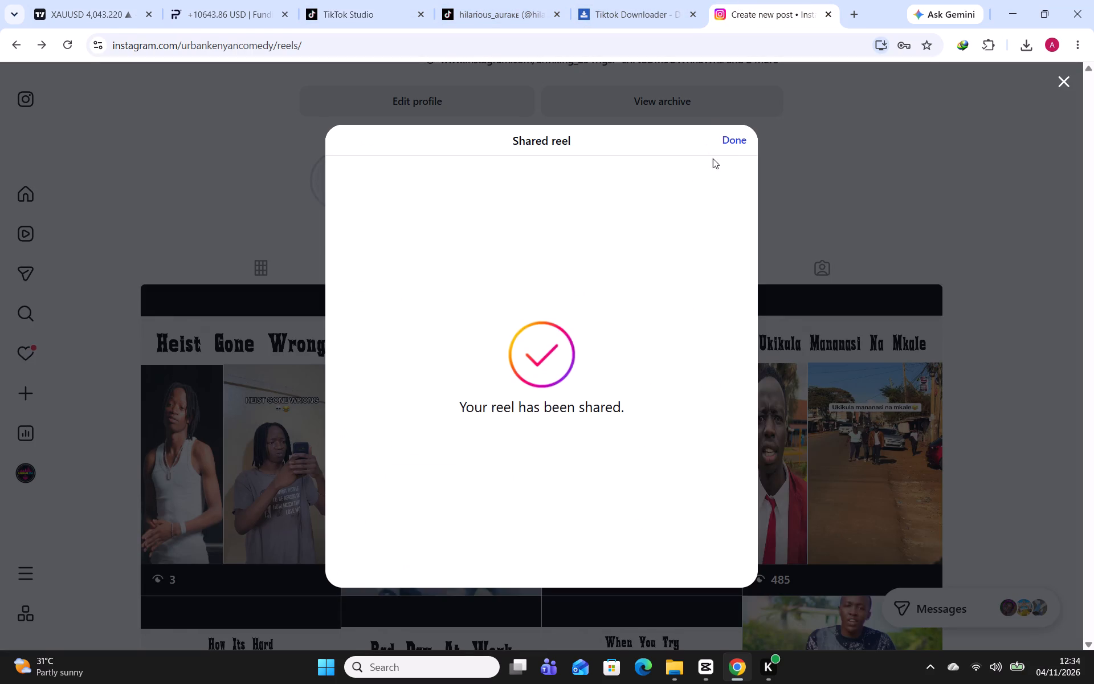
pyautogui.click(734, 137)
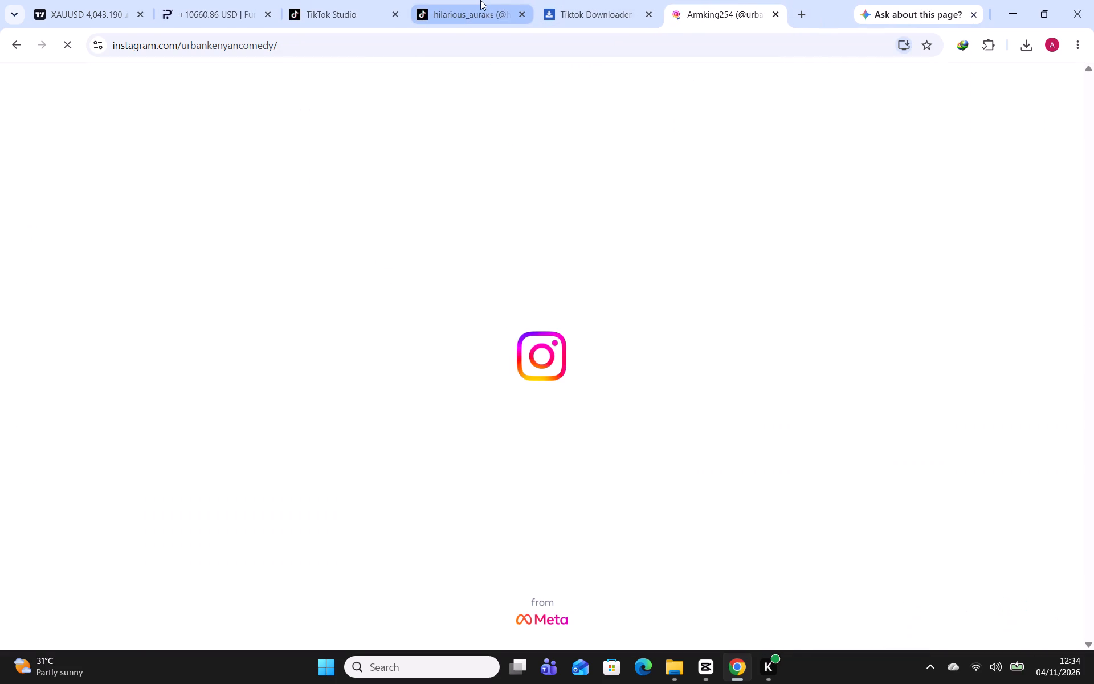
pyautogui.click(480, 0)
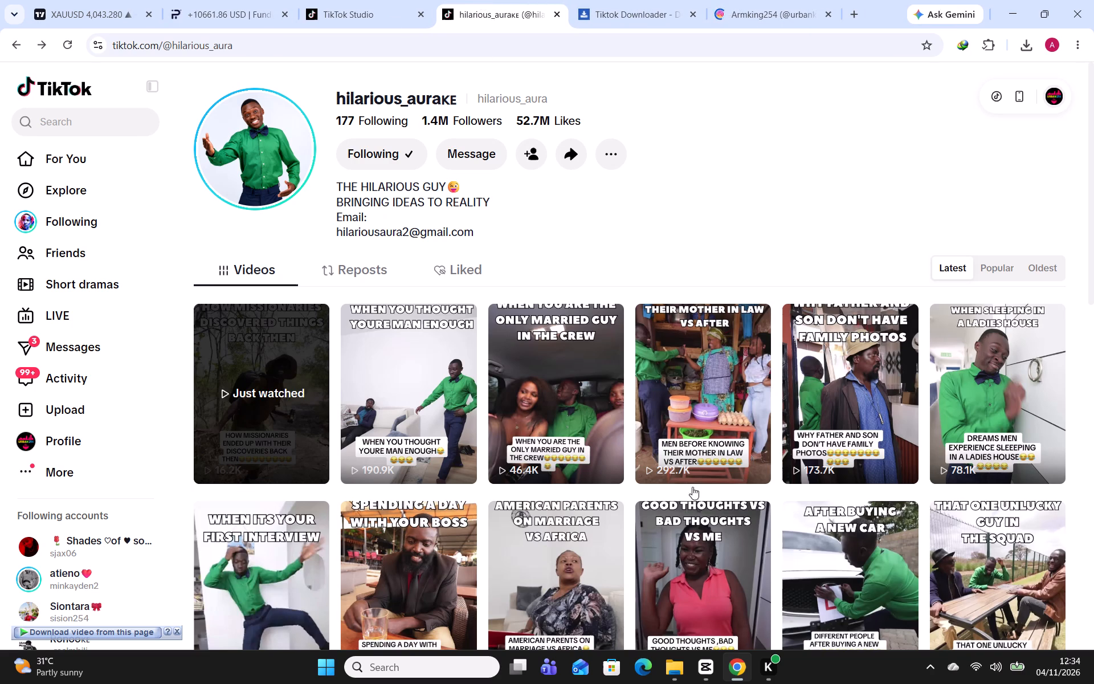
pyautogui.click(704, 666)
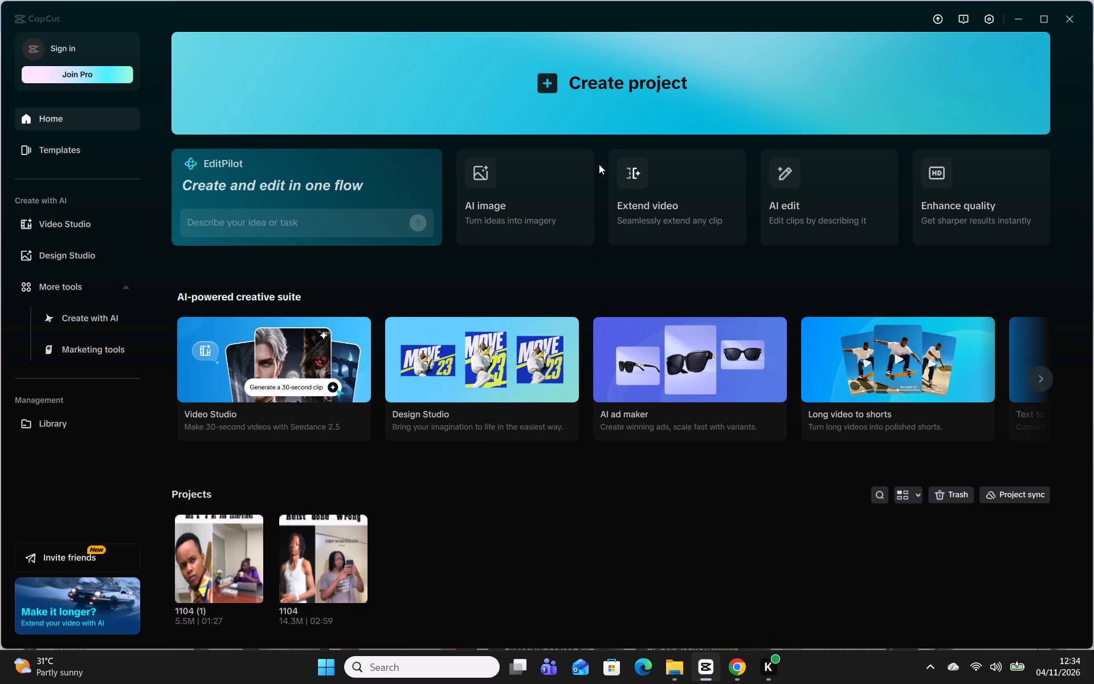
pyautogui.click(603, 81)
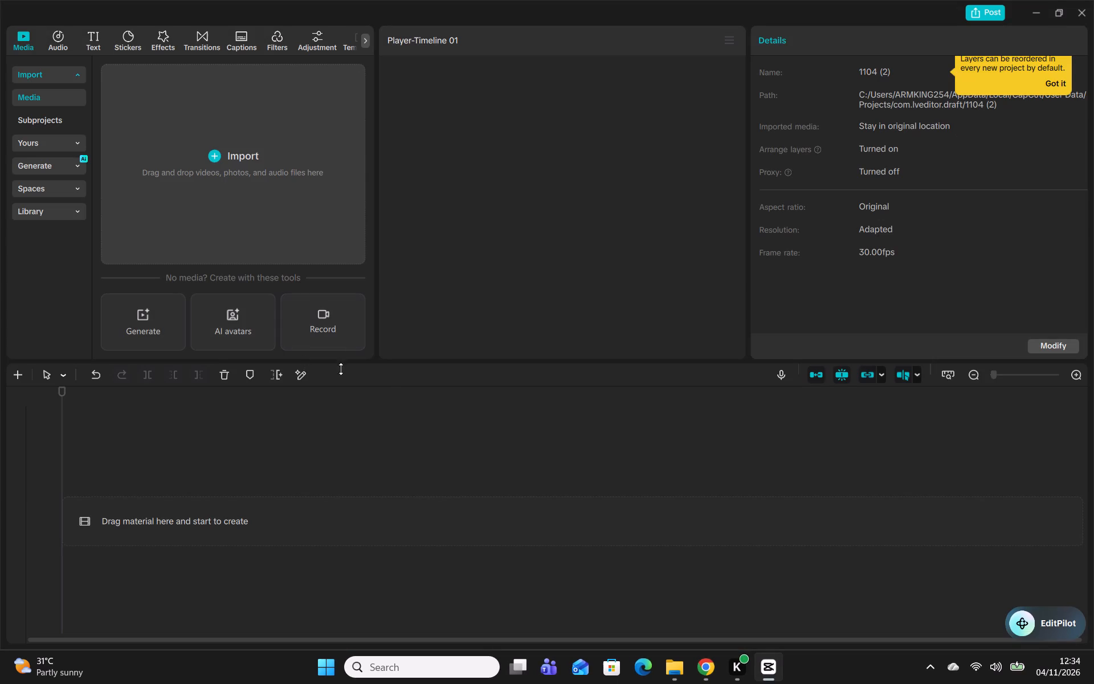
# Open the media import choices for the new, empty project.
pyautogui.click(263, 216)
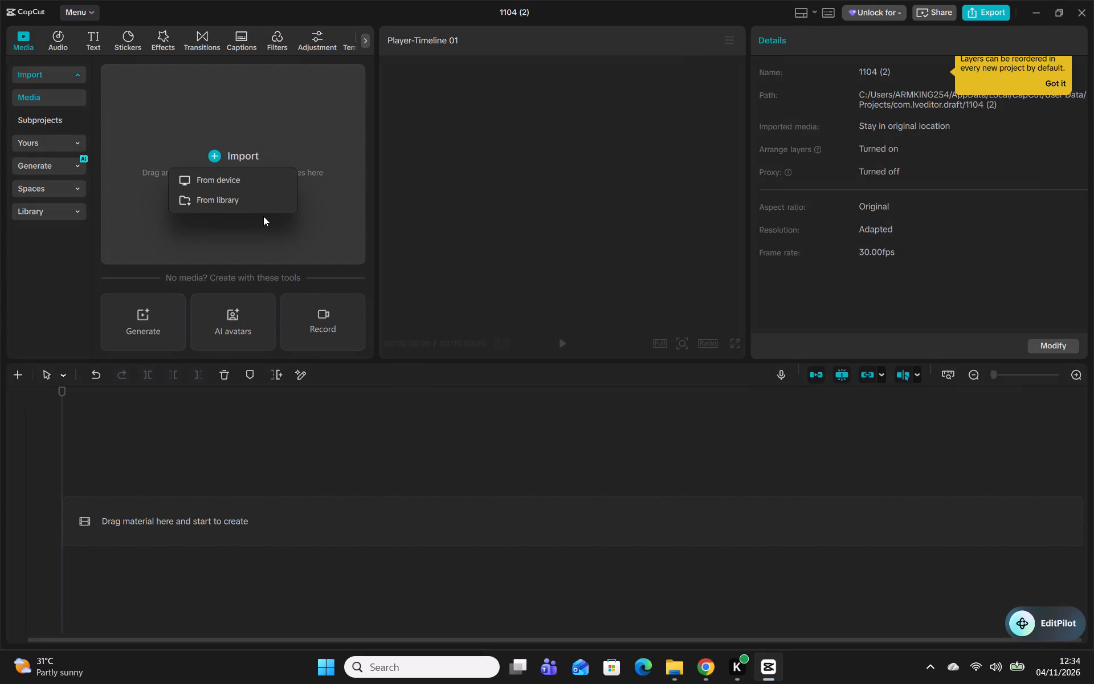
pyautogui.click(268, 172)
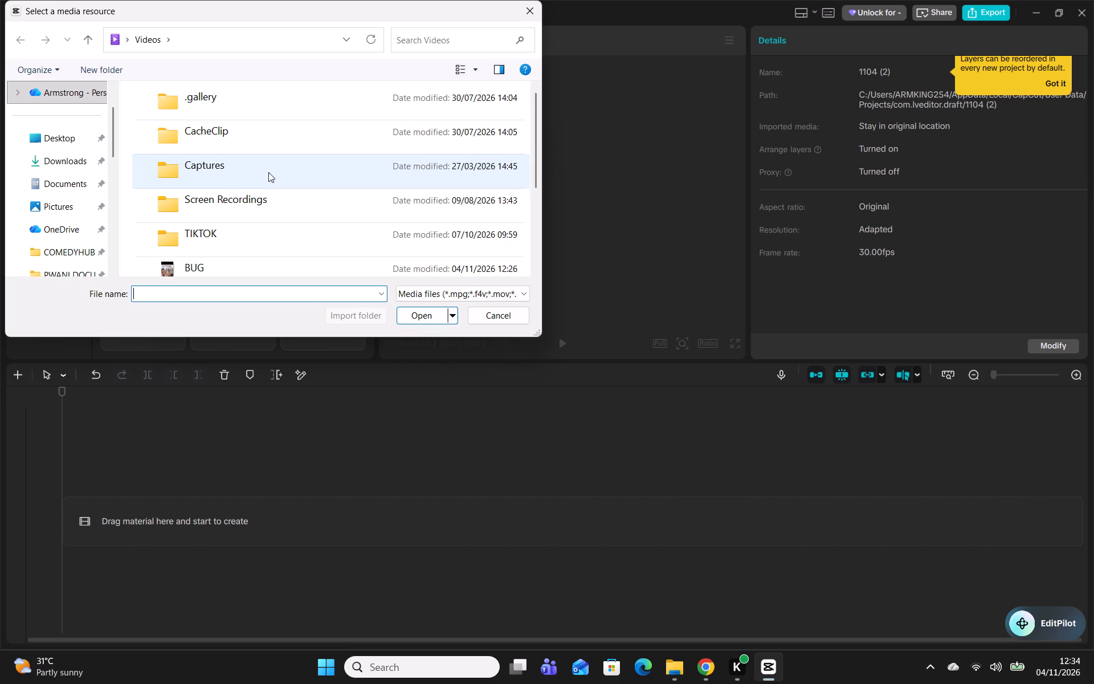
pyautogui.scroll(-6, 268, 172)
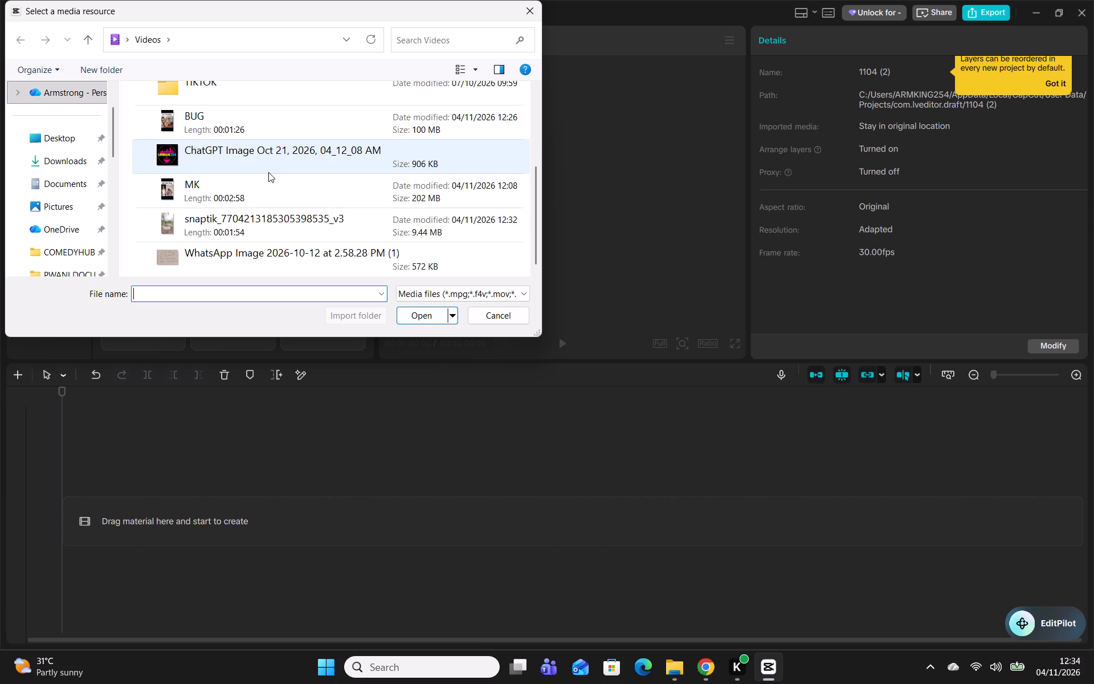
pyautogui.doubleClick(285, 220)
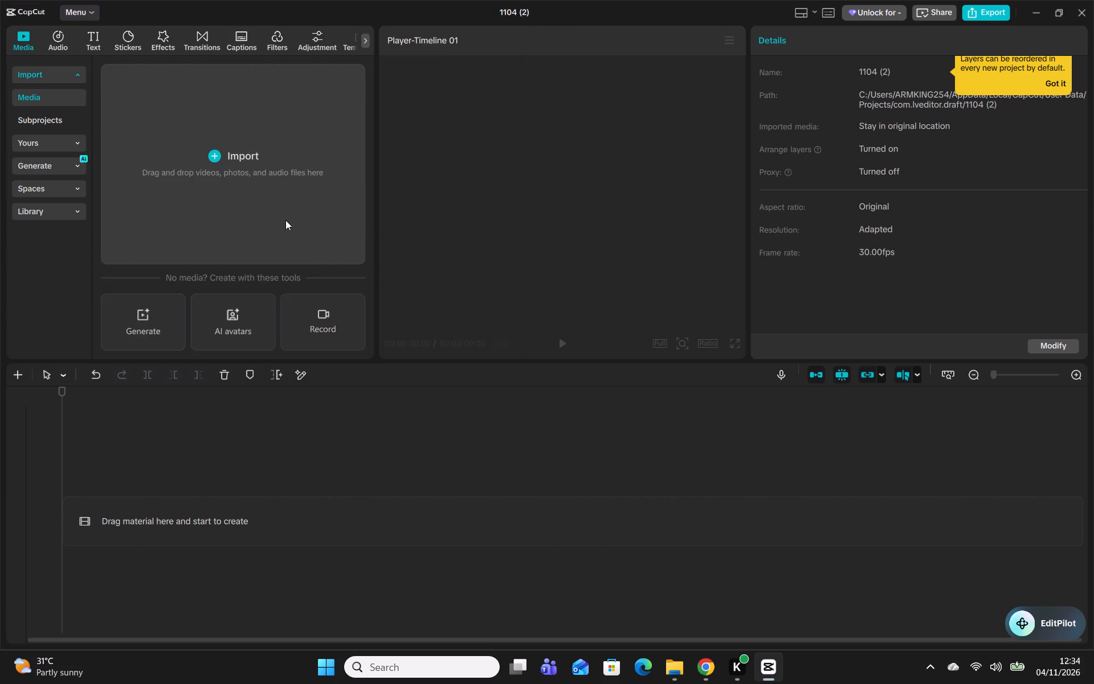
pyautogui.click(129, 74)
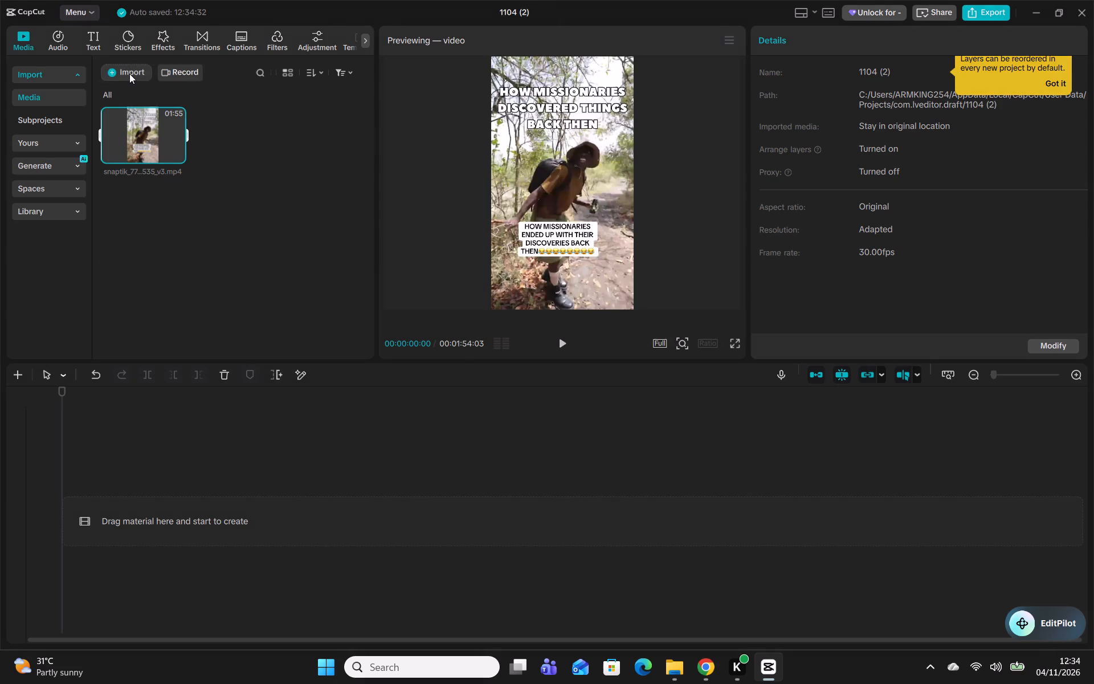
pyautogui.click(157, 97)
pyautogui.click(68, 248)
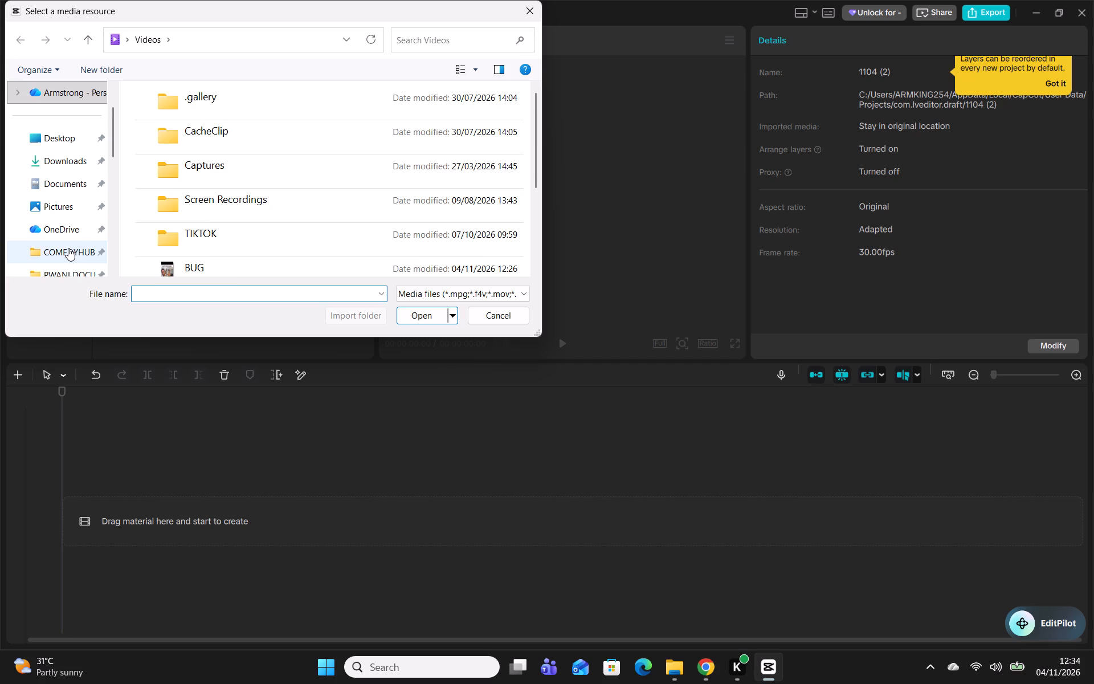
pyautogui.click(365, 128)
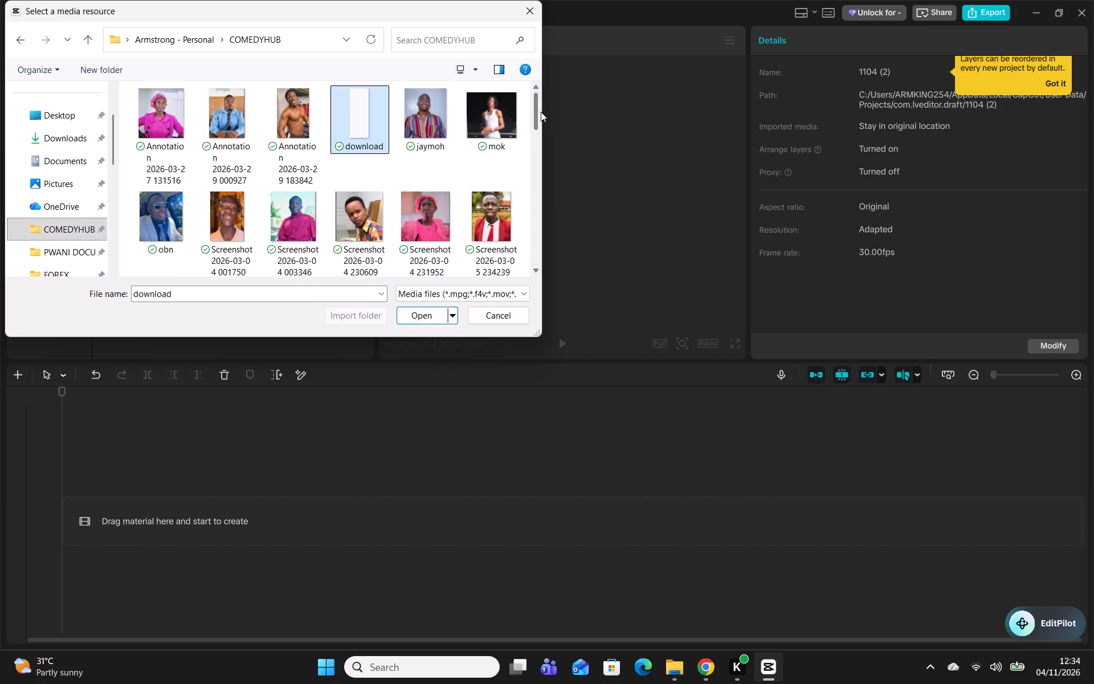
pyautogui.moveTo(536, 116); pyautogui.dragTo(526, 168)
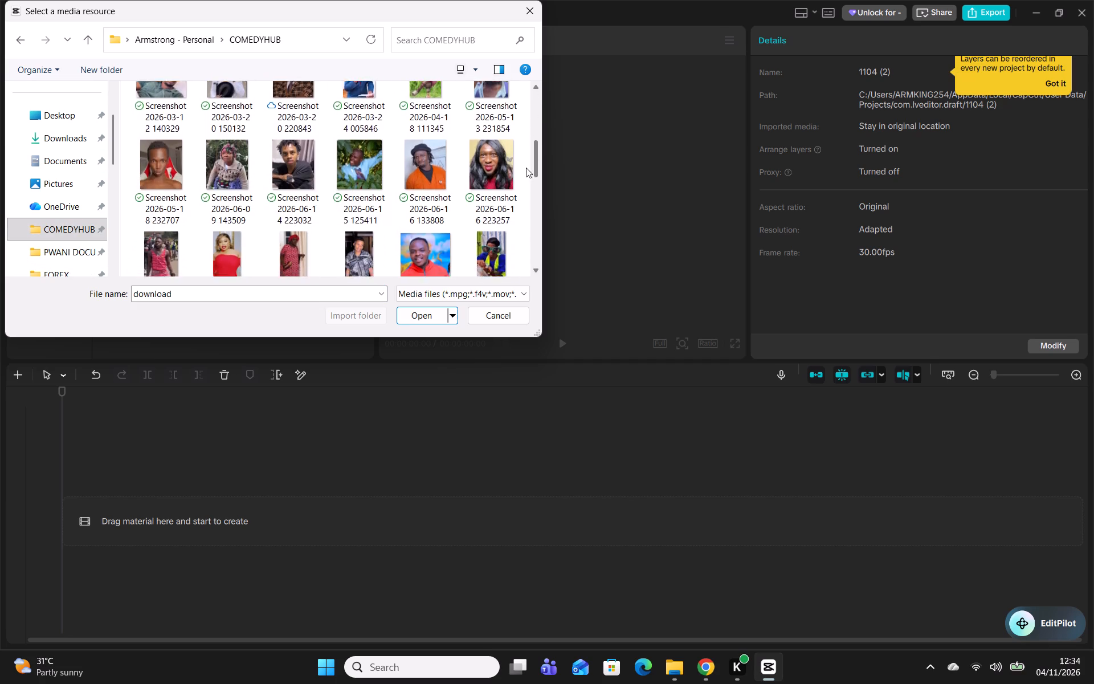
pyautogui.moveTo(526, 168); pyautogui.dragTo(506, 216)
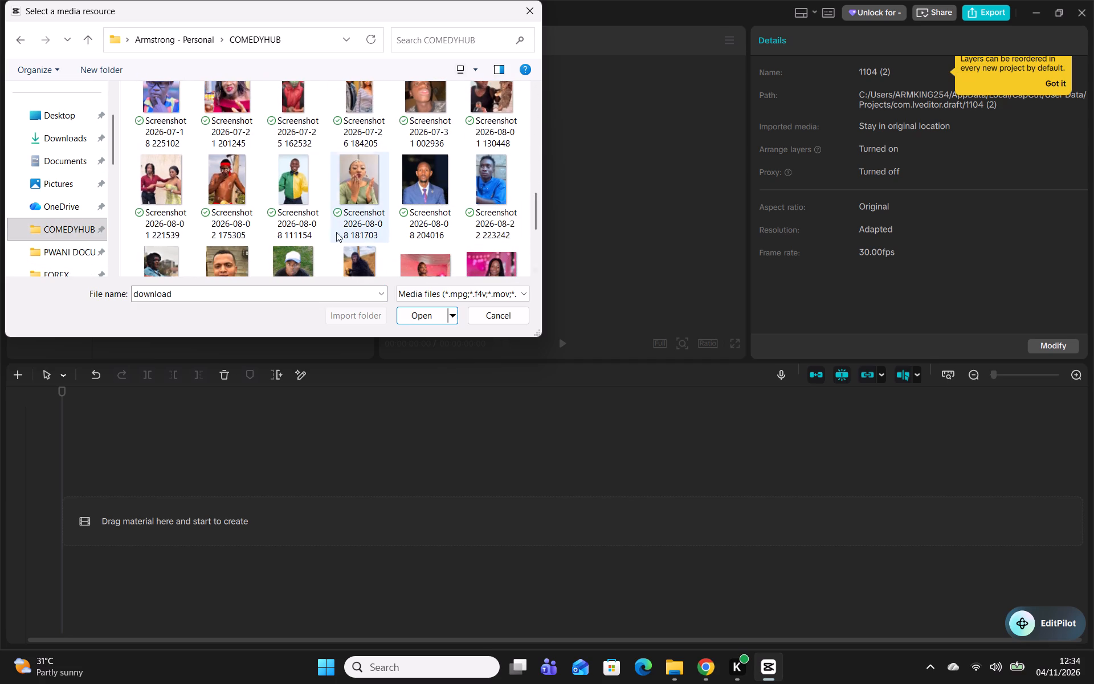
pyautogui.keyDown('ctrl'); pyautogui.click(288, 206); pyautogui.keyUp('ctrl')
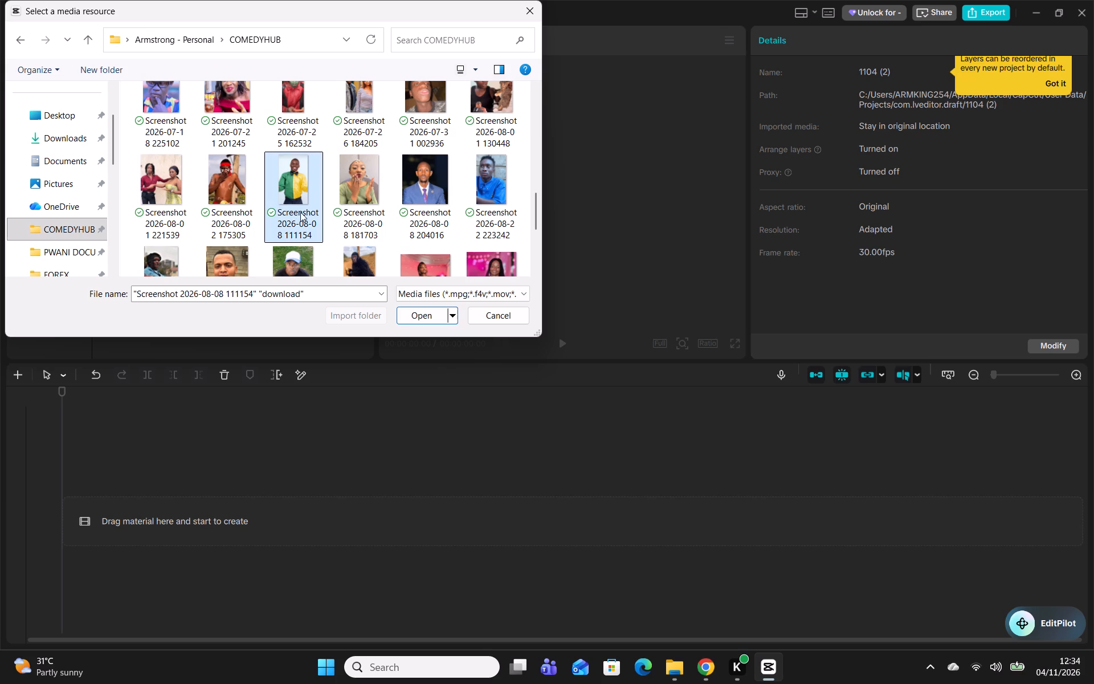
pyautogui.click(422, 317)
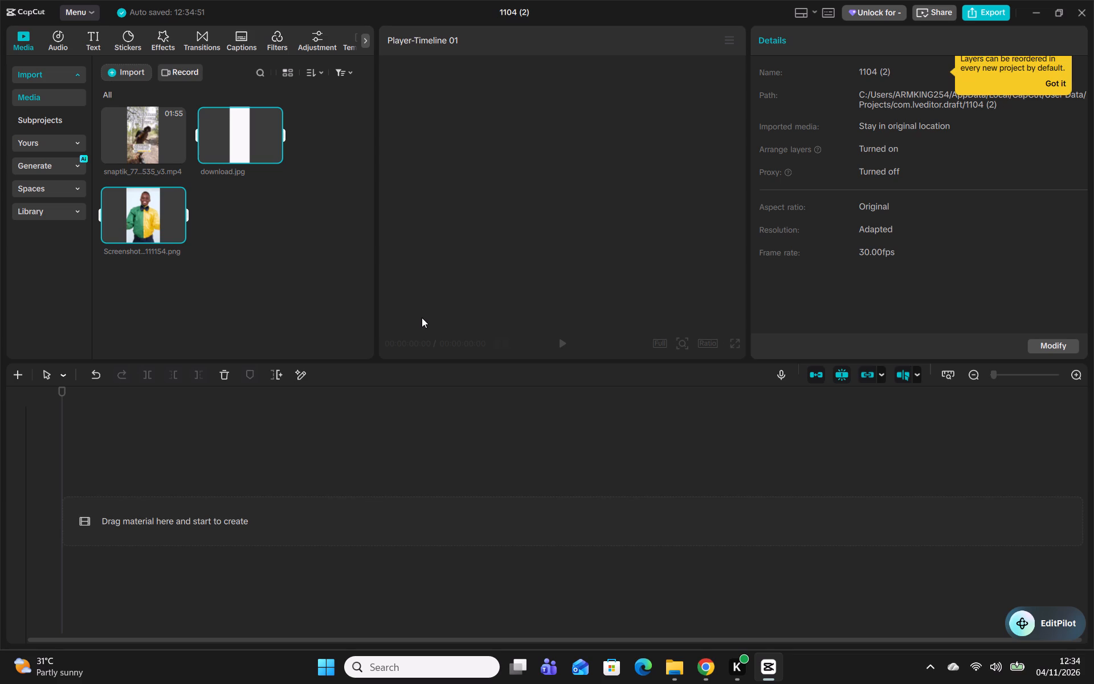
# Add download.jpg to the timeline and turn off its uniform scaling.
pyautogui.doubleClick(245, 145)
pyautogui.click(274, 153)
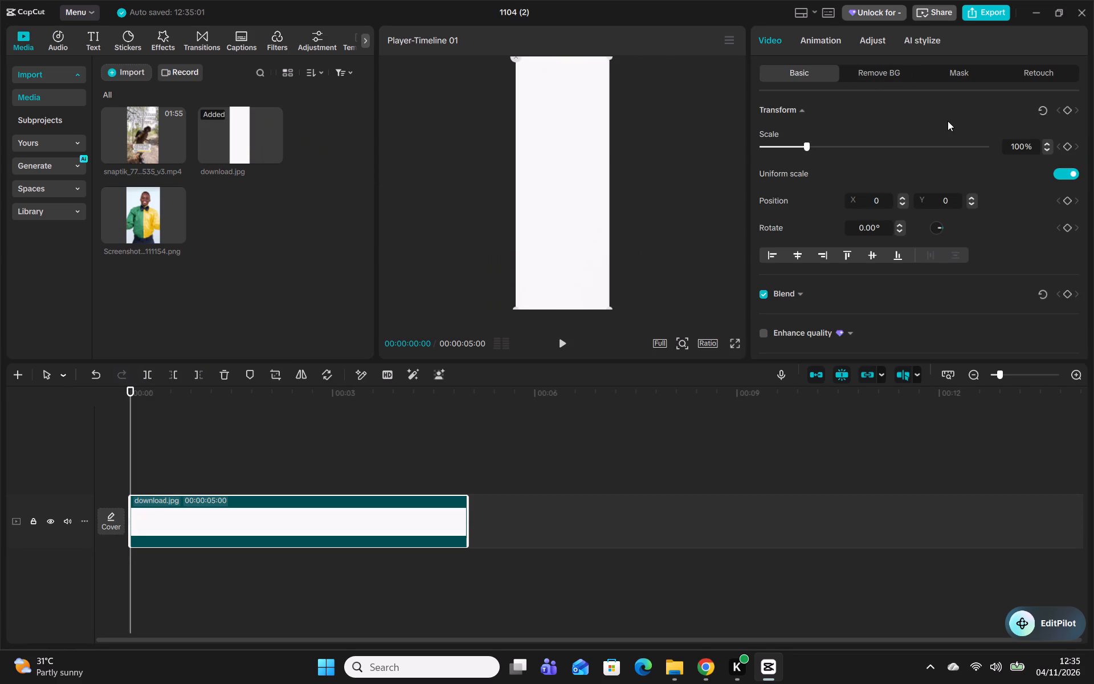
pyautogui.click(1064, 172)
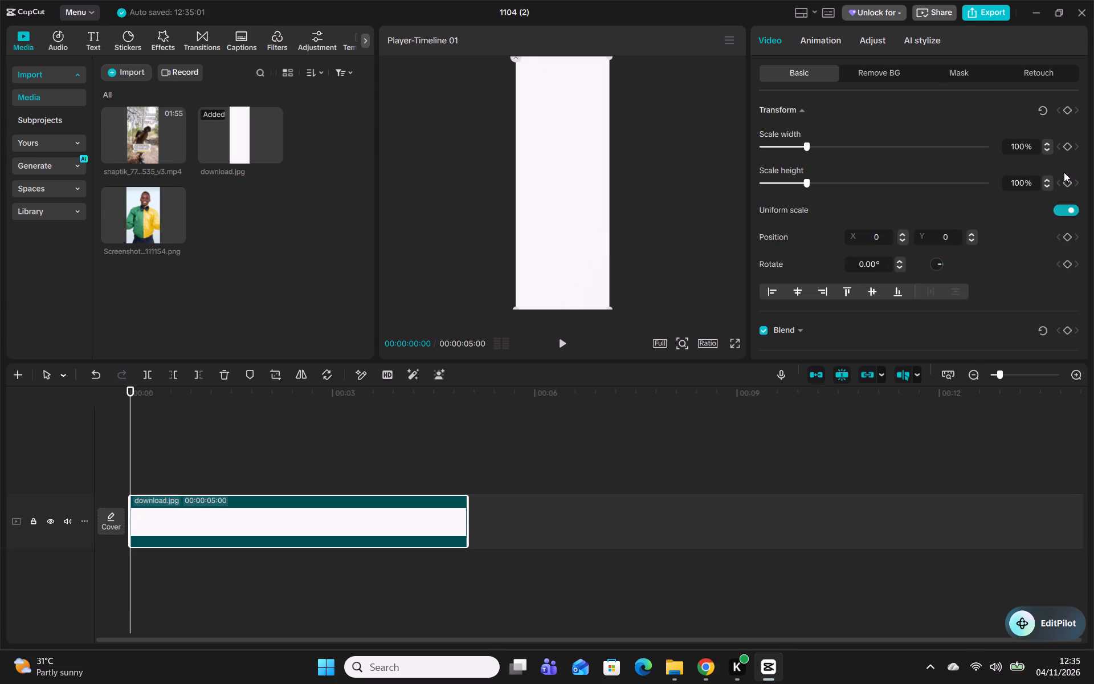
# Set the project's aspect ratio to 9:16 and overlay the TikTok social media preview on the player.
pyautogui.click(717, 341)
pyautogui.click(779, 490)
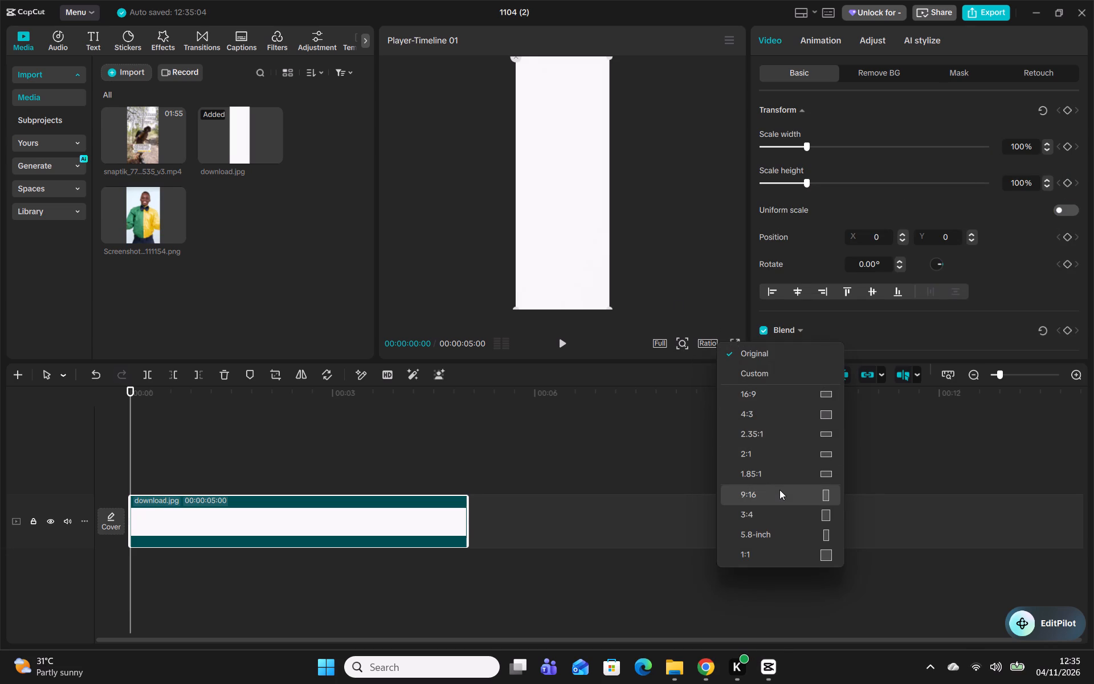
pyautogui.click(642, 341)
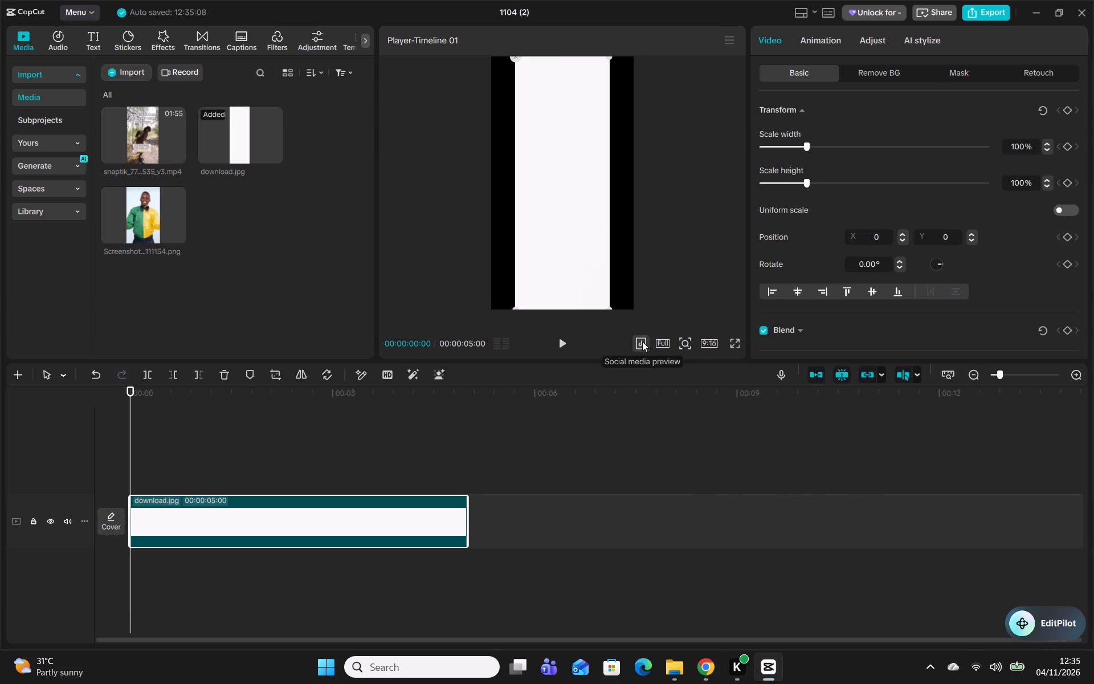
pyautogui.click(677, 391)
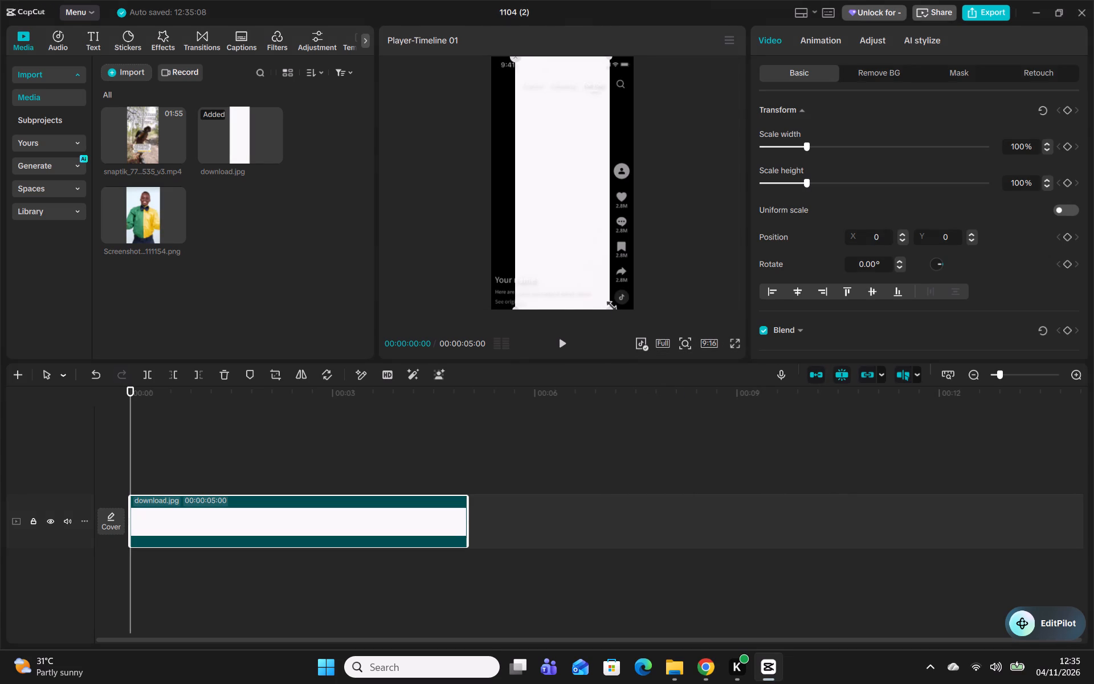
# Stretch the white image across the frame's full width, to about 152% scale width and 70% scale height.
pyautogui.moveTo(608, 304); pyautogui.dragTo(700, 259)
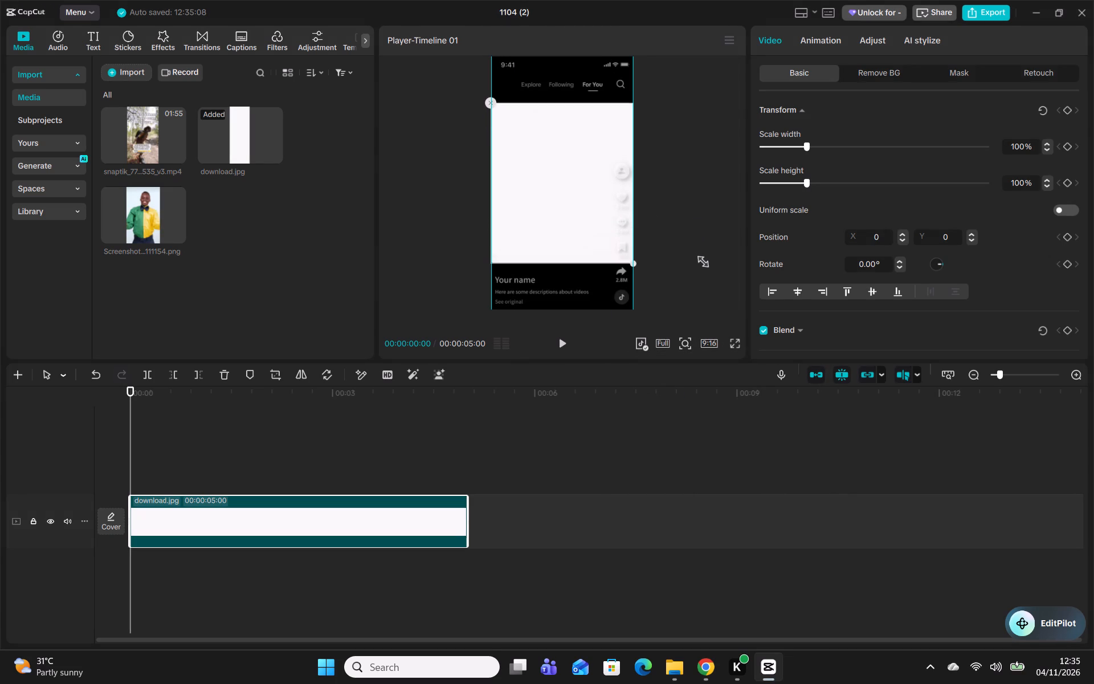
pyautogui.moveTo(700, 259); pyautogui.dragTo(700, 267)
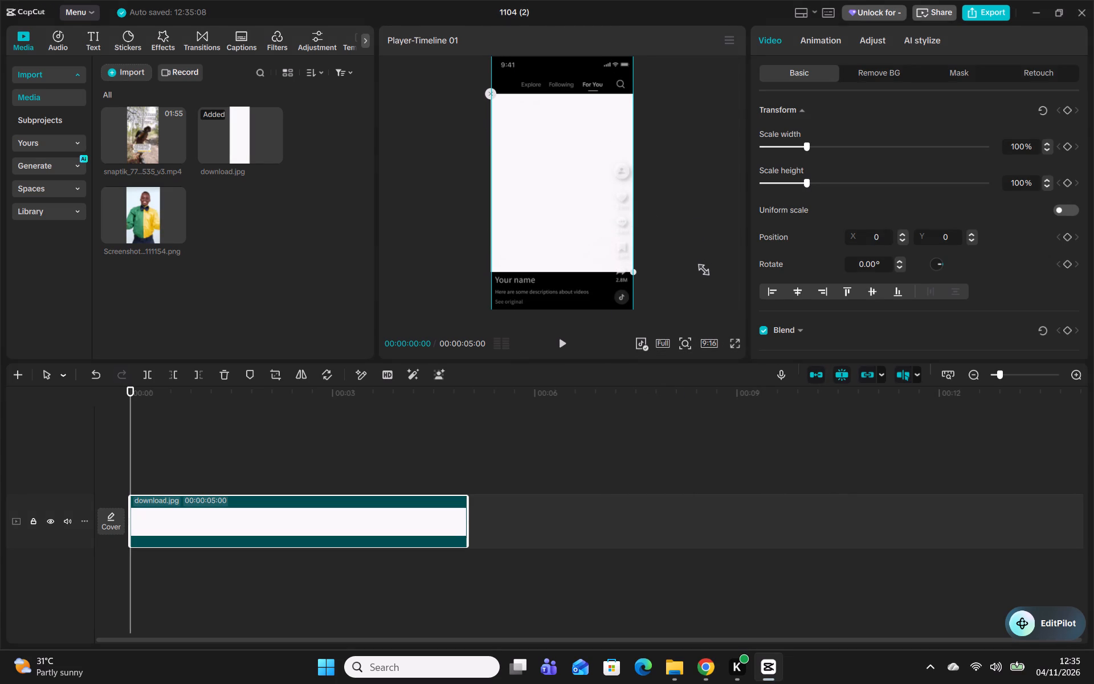
pyautogui.moveTo(700, 267); pyautogui.dragTo(700, 267)
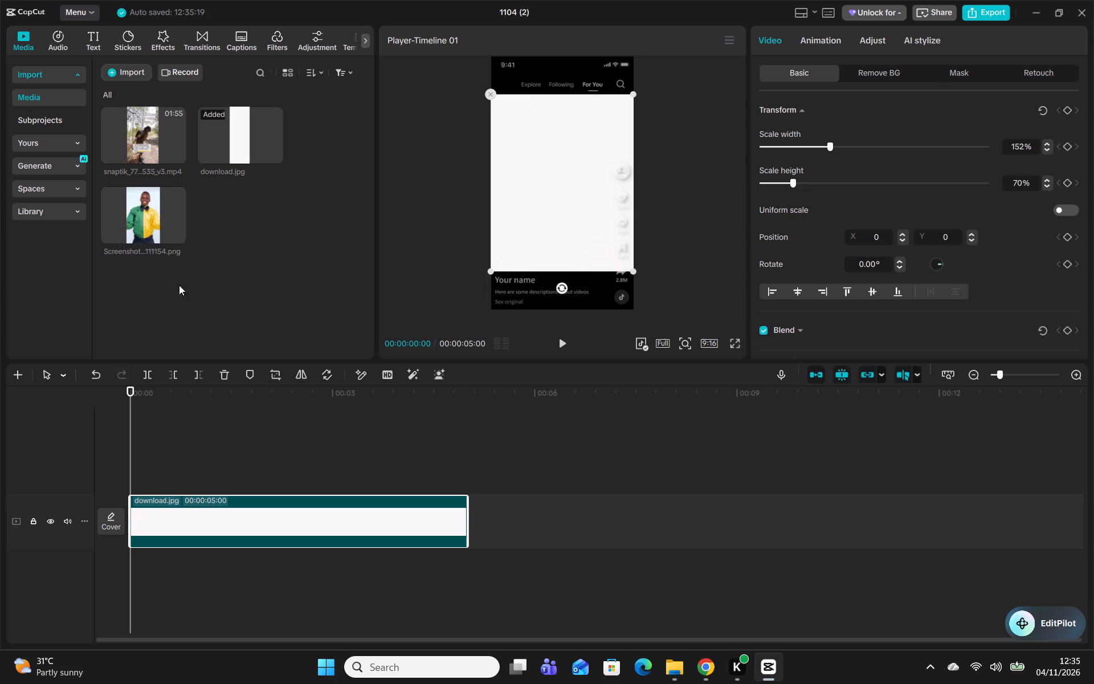
# Place Screenshot 2026-08-08 111154.png on a new track above download.jpg, starting at 00:00.
pyautogui.tripleClick(143, 224)
pyautogui.moveTo(143, 224); pyautogui.dragTo(100, 461)
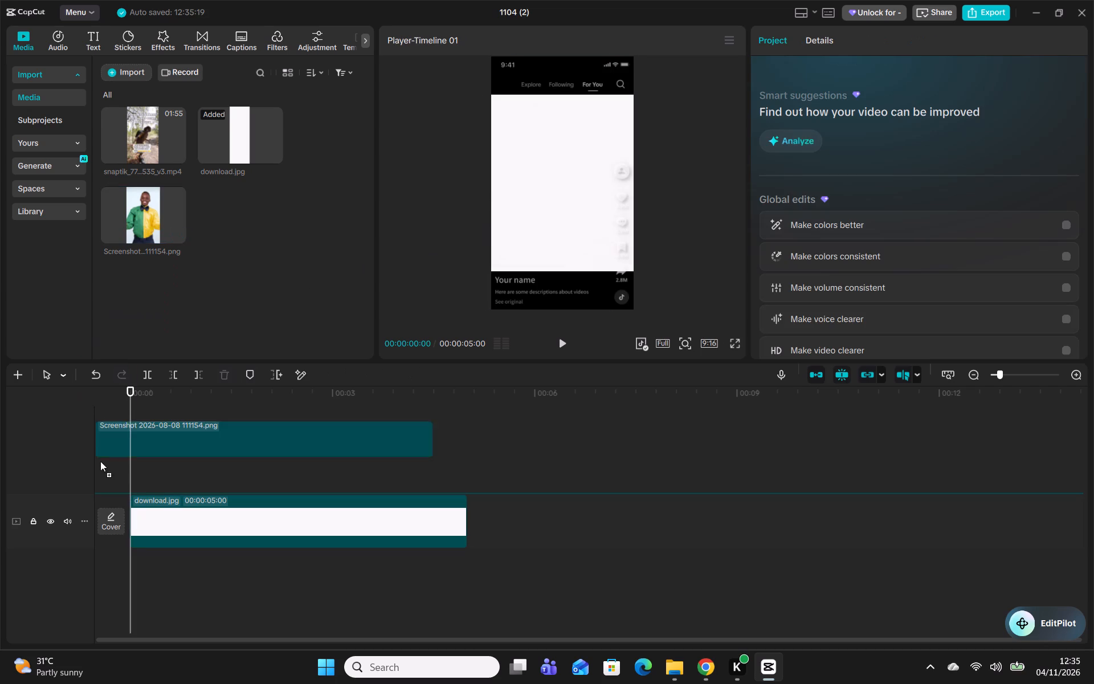
pyautogui.moveTo(100, 461); pyautogui.dragTo(101, 468)
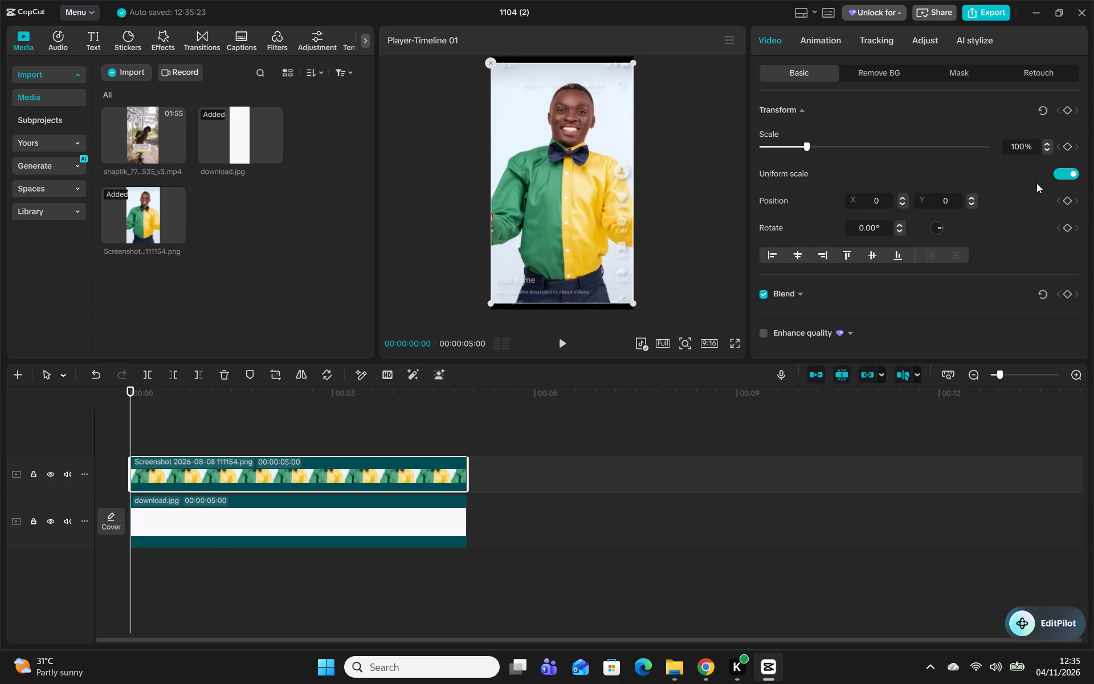
# Turn off uniform scaling for the portrait screenshot and shrink it to about 42% width and 57% height.
pyautogui.click(1066, 169)
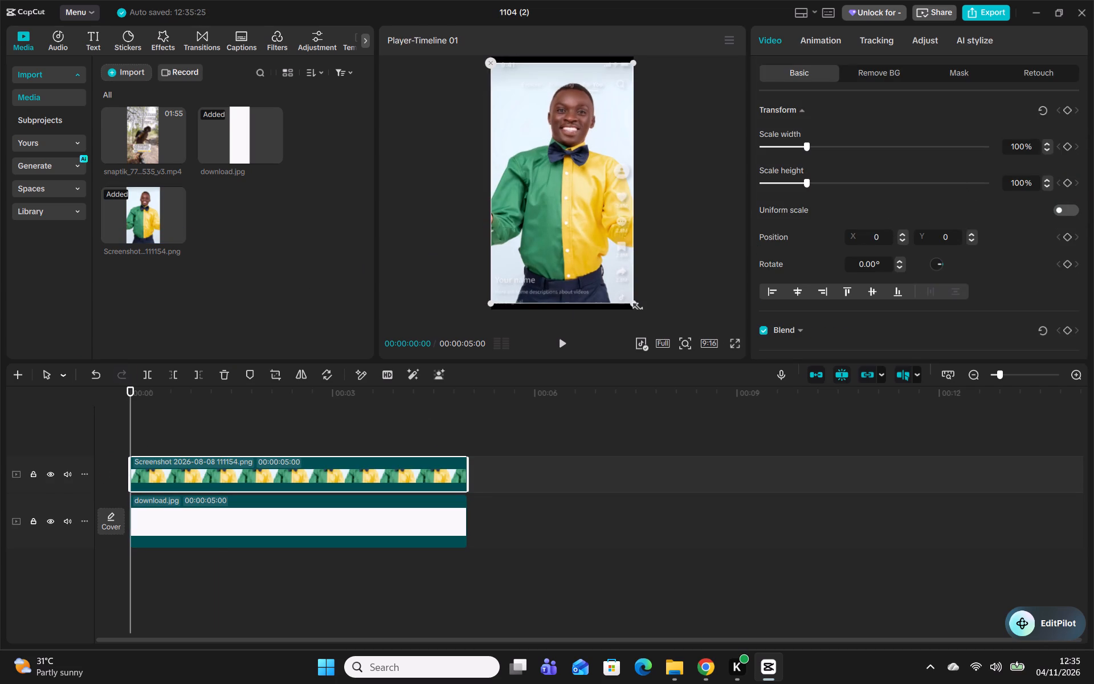
pyautogui.doubleClick(634, 306)
pyautogui.moveTo(634, 306); pyautogui.dragTo(537, 263)
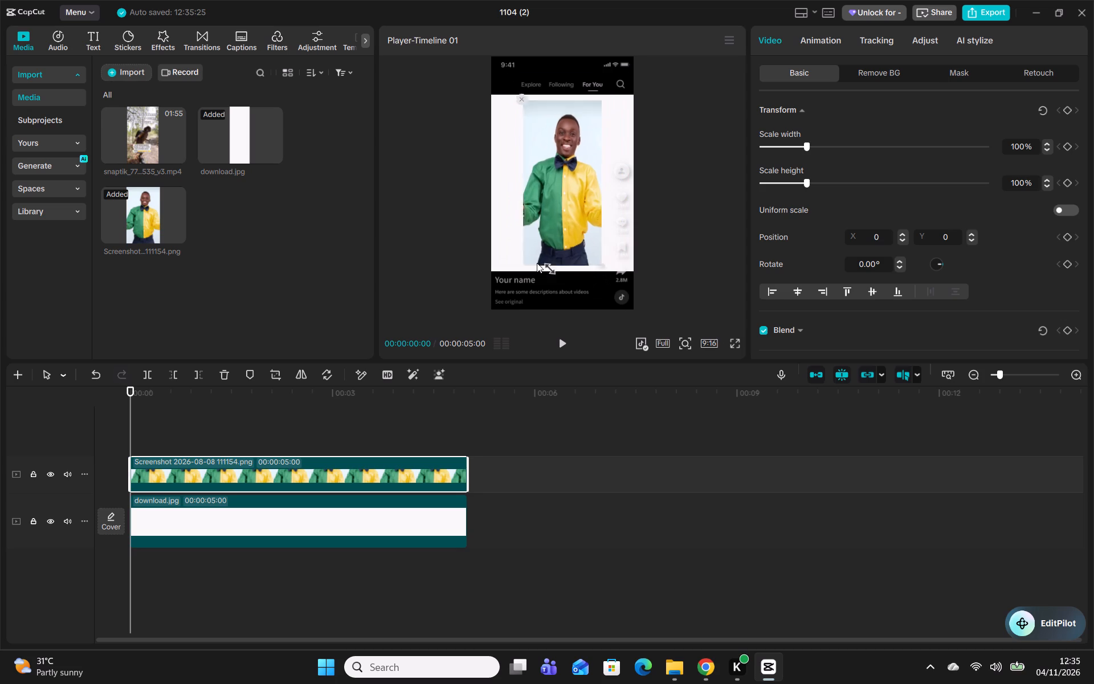
pyautogui.moveTo(537, 263); pyautogui.dragTo(512, 256)
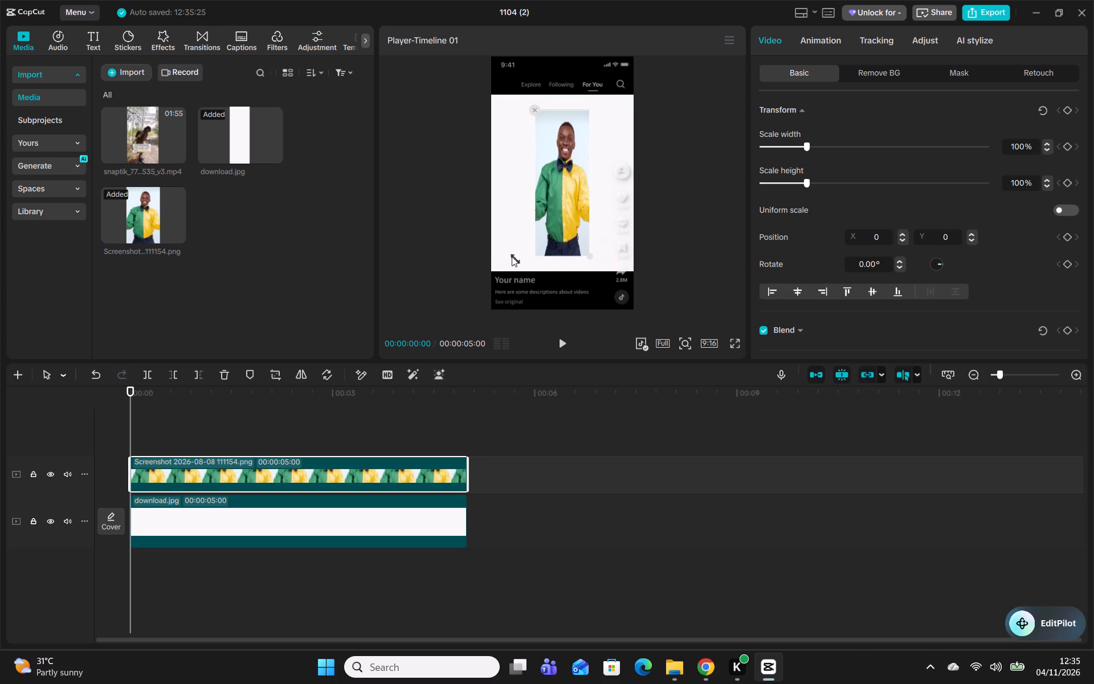
pyautogui.moveTo(512, 256); pyautogui.dragTo(517, 251)
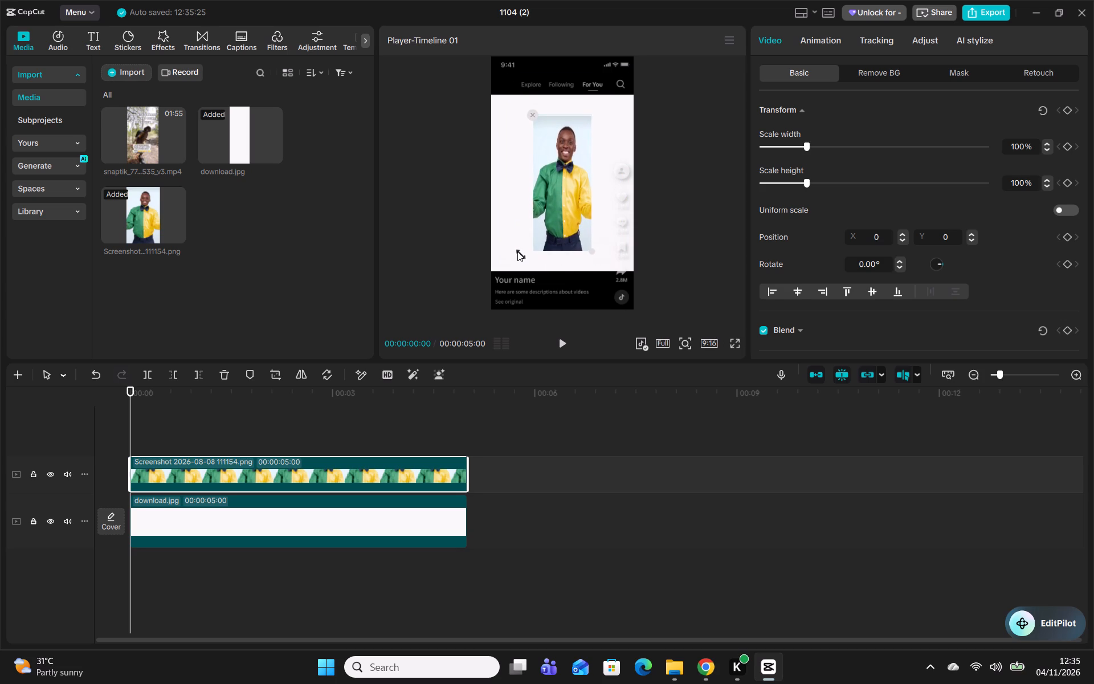
pyautogui.moveTo(517, 251); pyautogui.dragTo(517, 252)
# Move the portrait screenshot to the white background's lower-left corner, at about X -630, Y -281.
pyautogui.moveTo(553, 209); pyautogui.dragTo(497, 217)
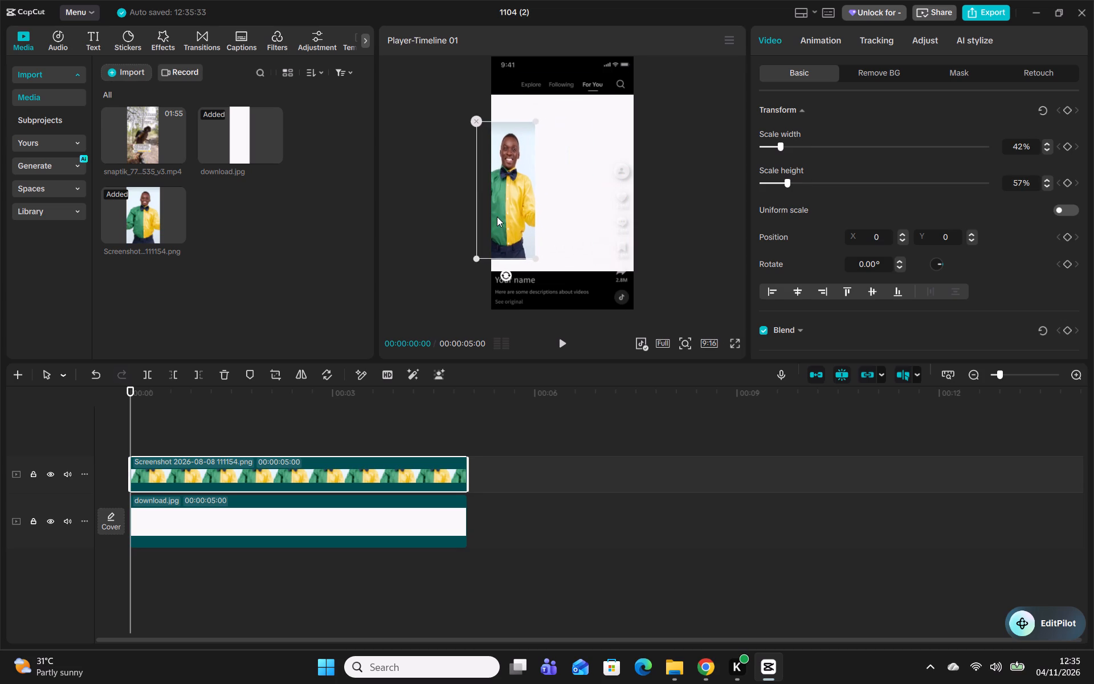
pyautogui.moveTo(497, 217); pyautogui.dragTo(511, 227)
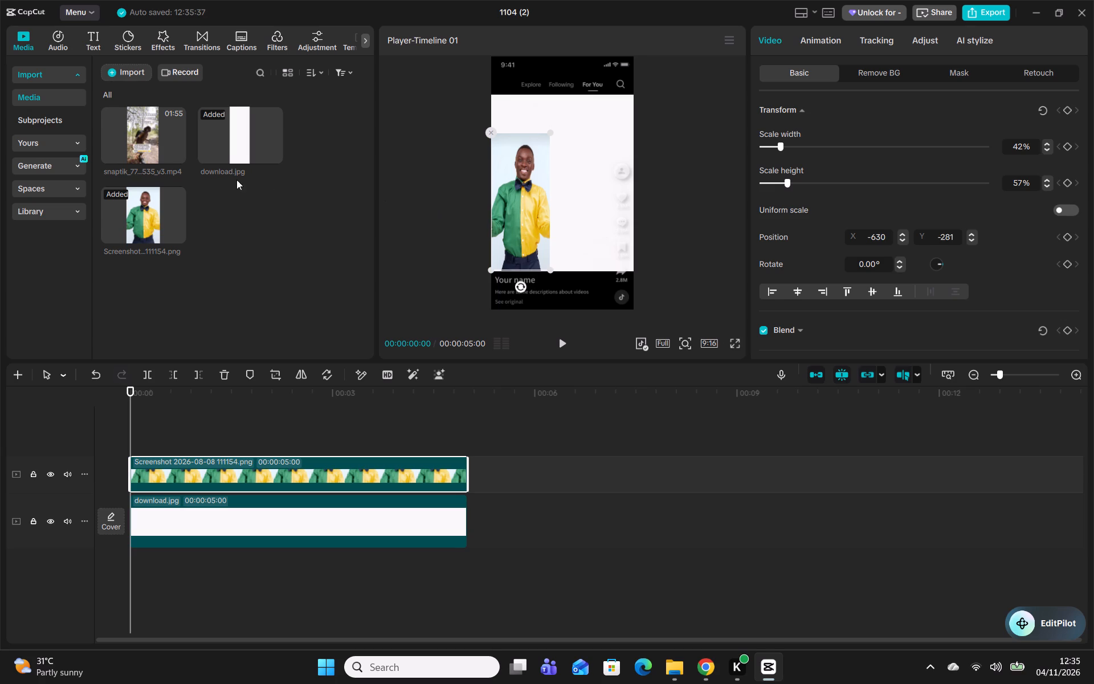
# Place the snaptik video on a new track above both images, starting at 00:00, and turn off its uniform scaling.
pyautogui.click(141, 120)
pyautogui.moveTo(141, 120); pyautogui.dragTo(108, 383)
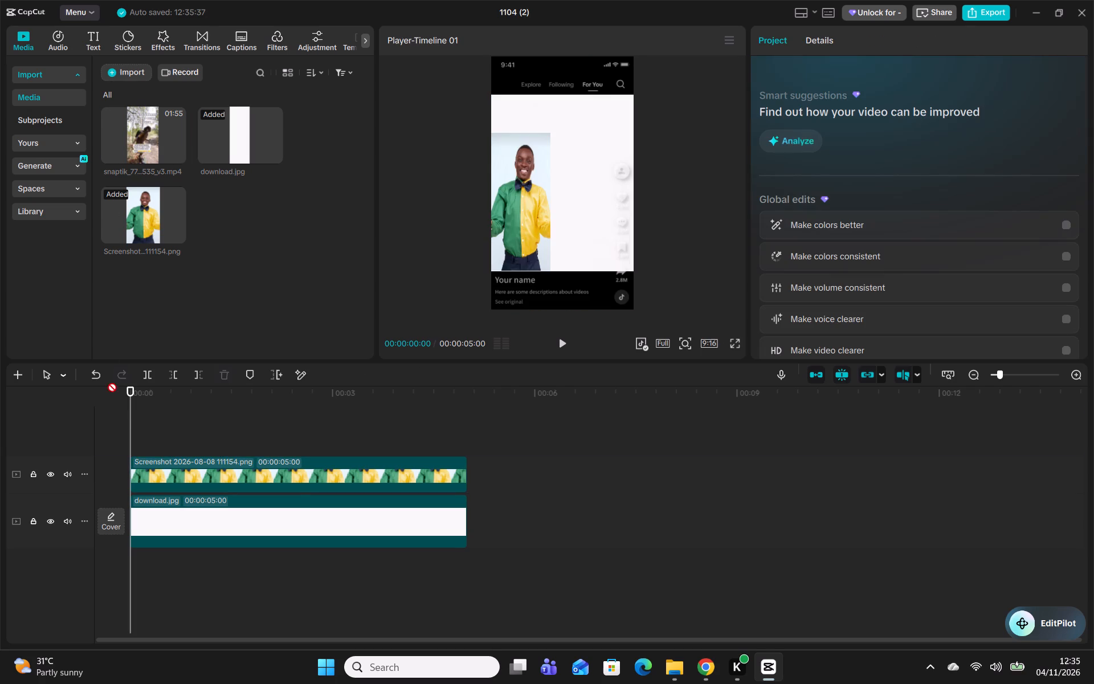
pyautogui.moveTo(108, 383); pyautogui.dragTo(92, 405)
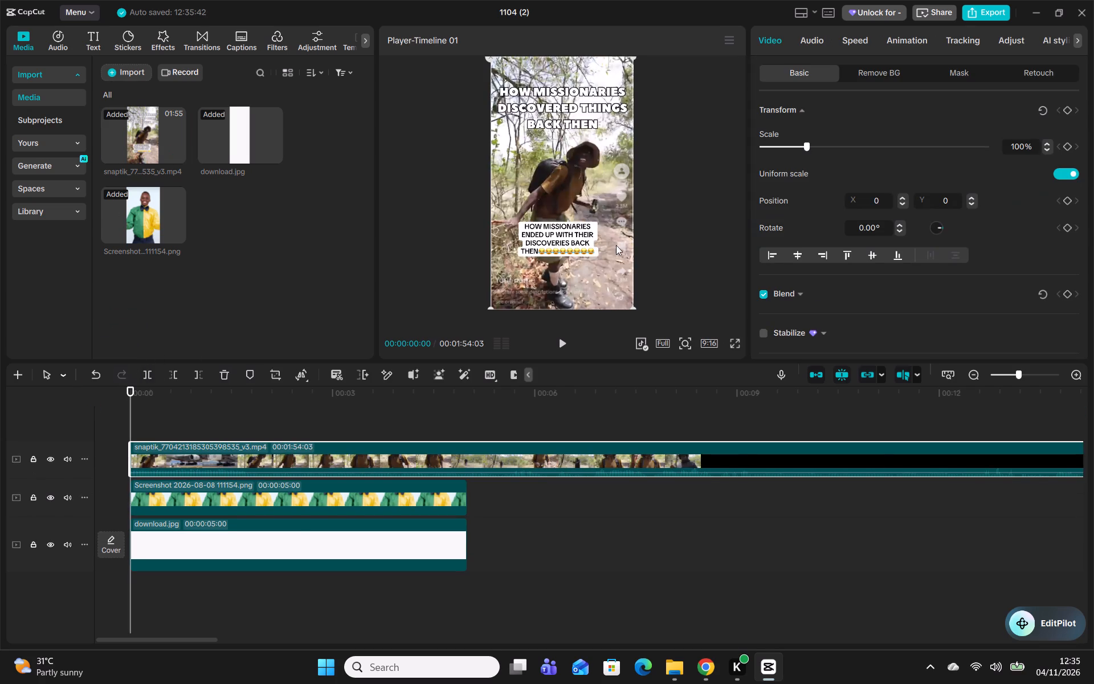
pyautogui.click(1069, 172)
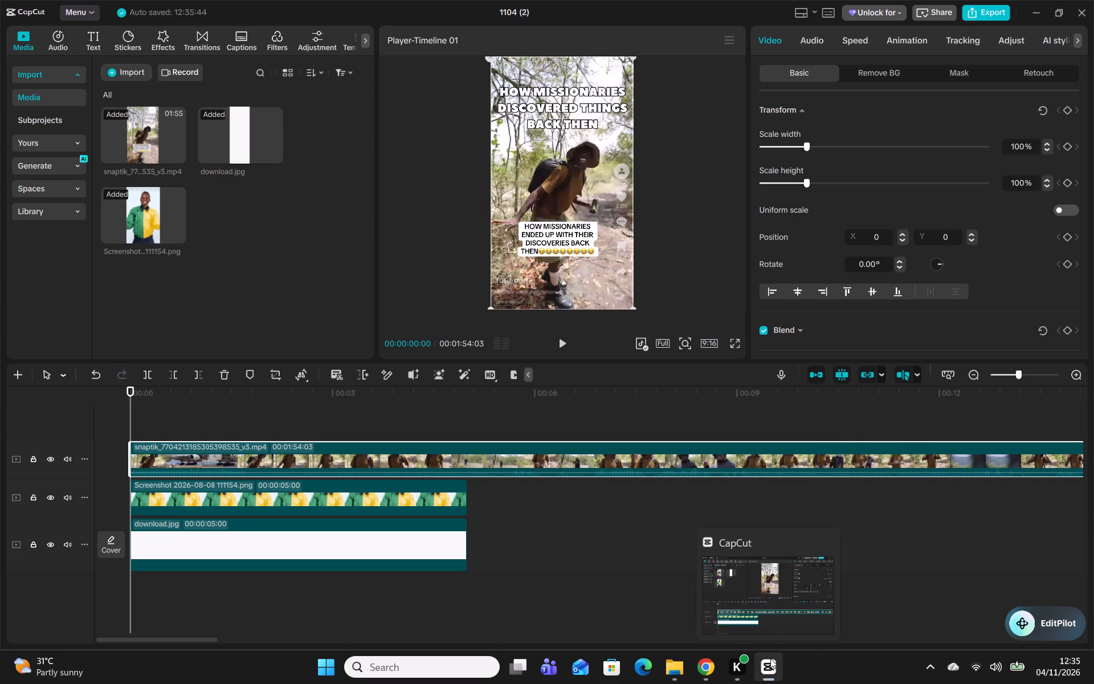
# Move the CapCut taskbar icon to between Microsoft Edge and File Explorer.
pyautogui.moveTo(770, 658); pyautogui.dragTo(696, 648)
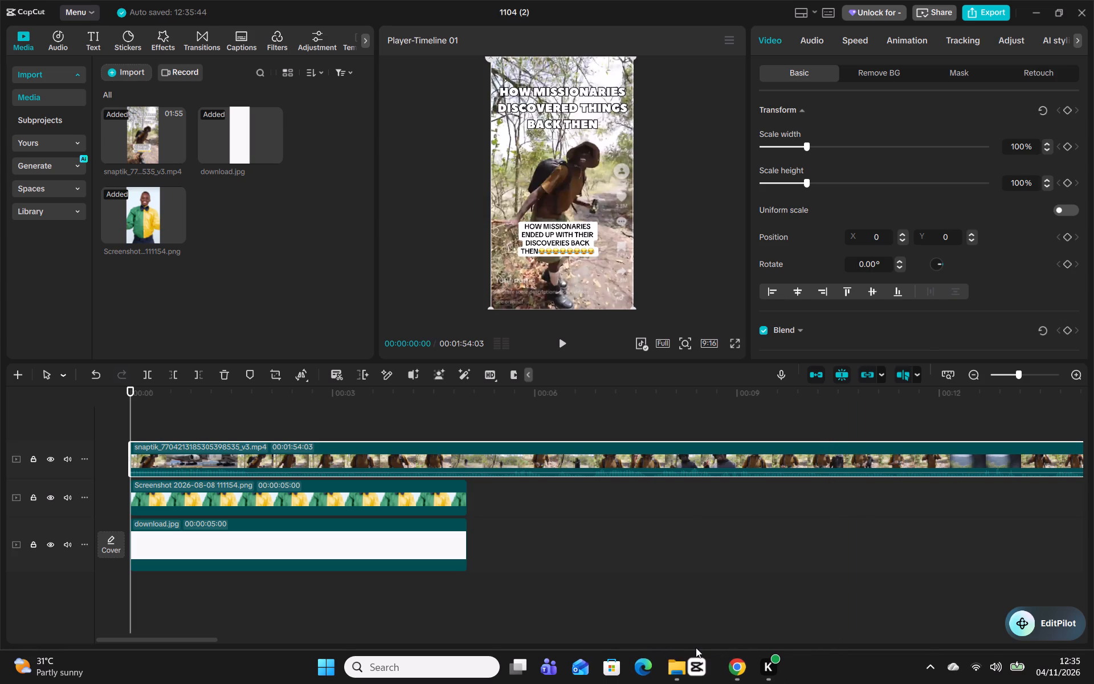
pyautogui.moveTo(696, 648); pyautogui.dragTo(678, 653)
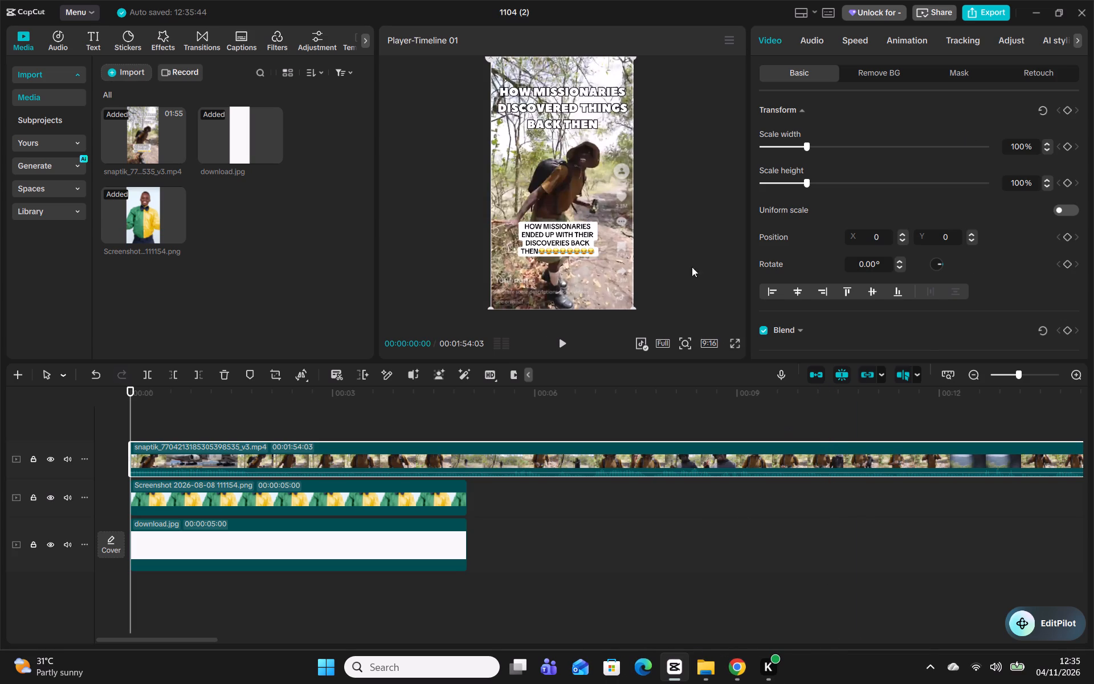
# Shrink the snaptik video to about 60% width and 50% height.
pyautogui.moveTo(633, 308); pyautogui.dragTo(616, 286)
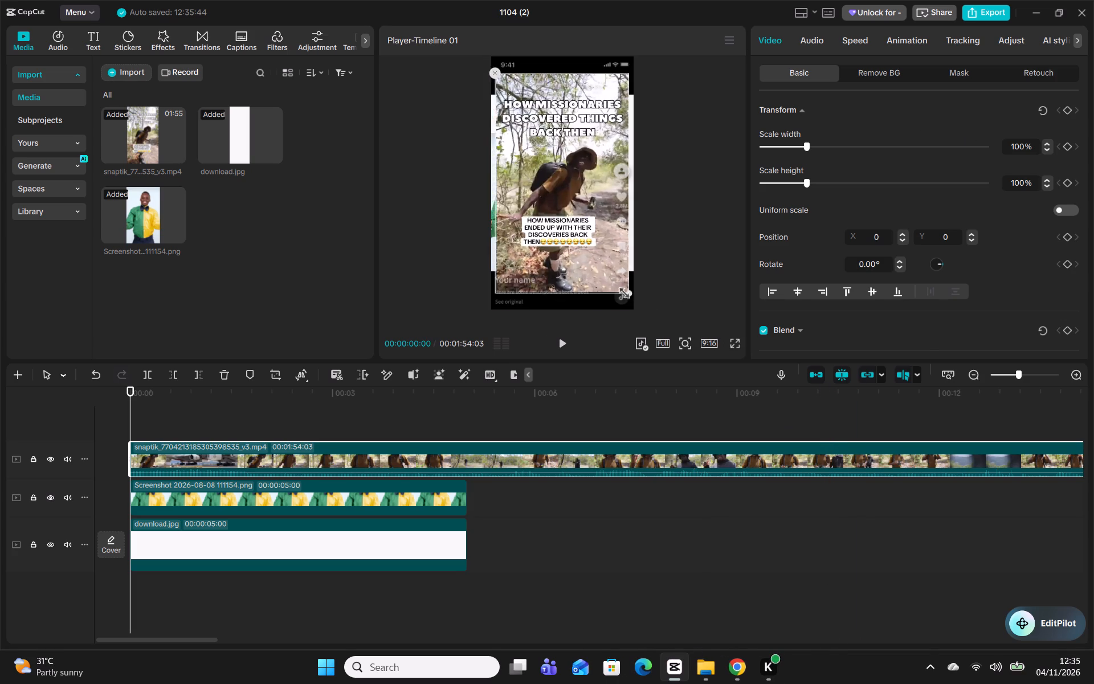
pyautogui.moveTo(616, 286); pyautogui.dragTo(551, 236)
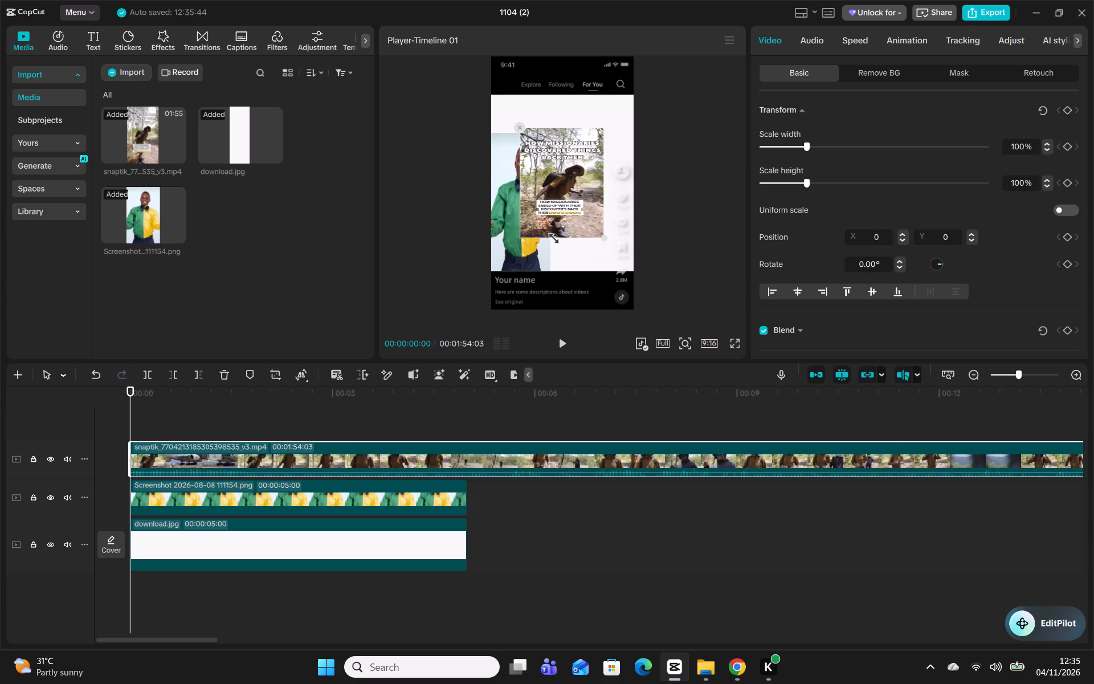
pyautogui.moveTo(551, 236); pyautogui.dragTo(558, 245)
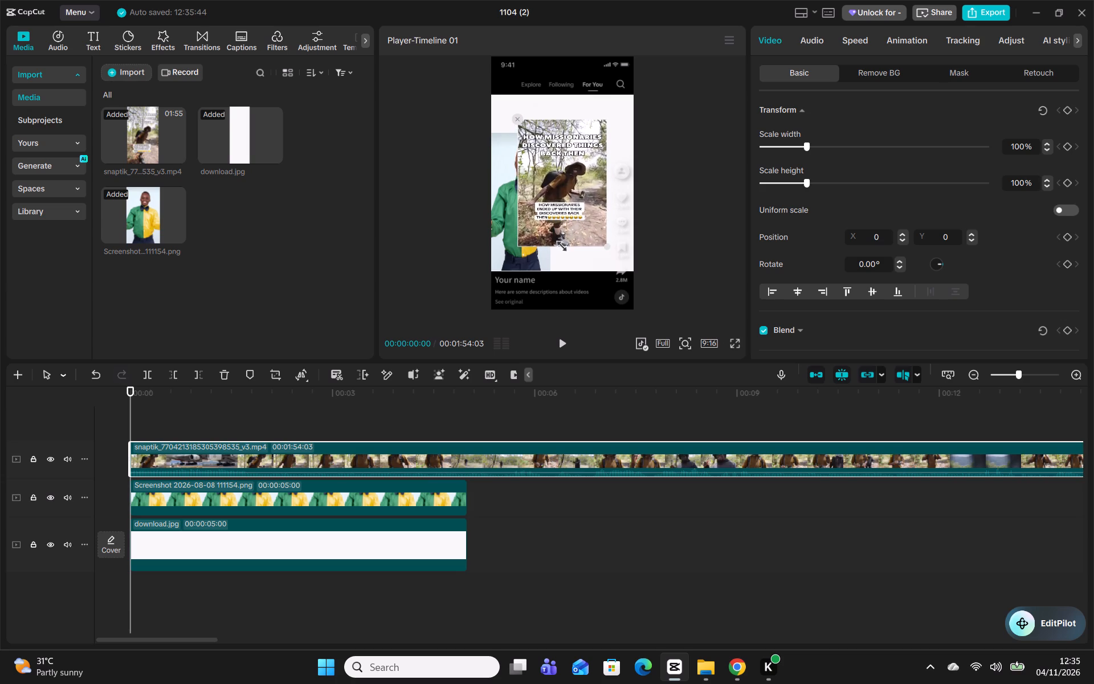
pyautogui.moveTo(558, 245); pyautogui.dragTo(552, 244)
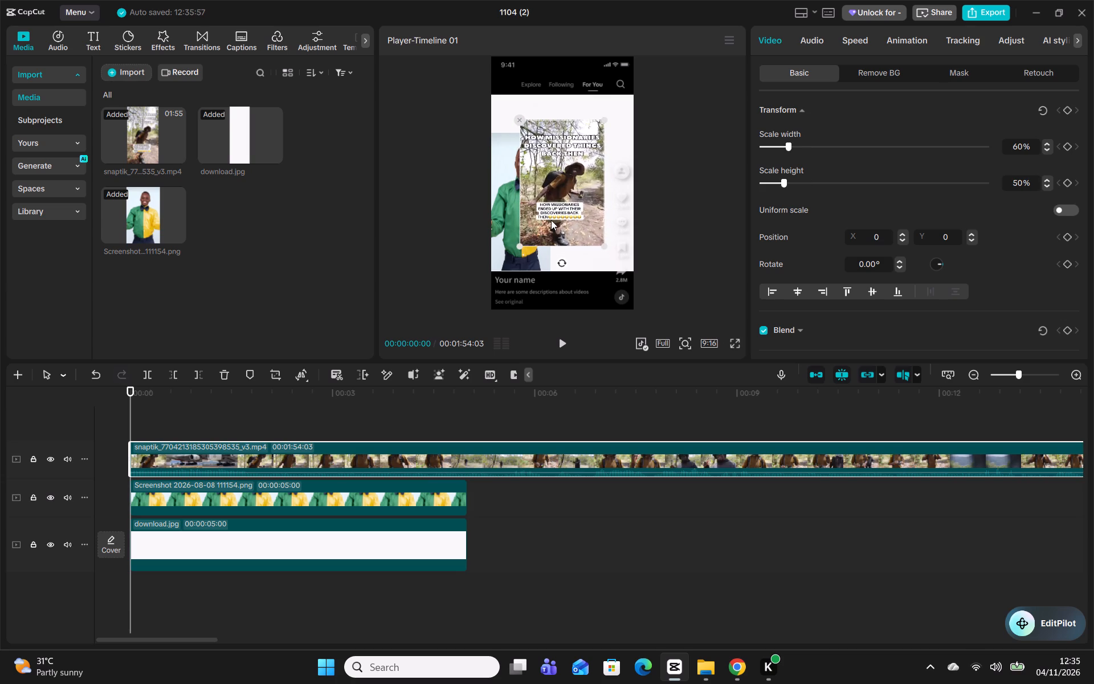
# Place the snaptik video beside the portrait at about X 464, Y -281, resized to about 57% width and 52% height.
pyautogui.moveTo(551, 220); pyautogui.dragTo(580, 240)
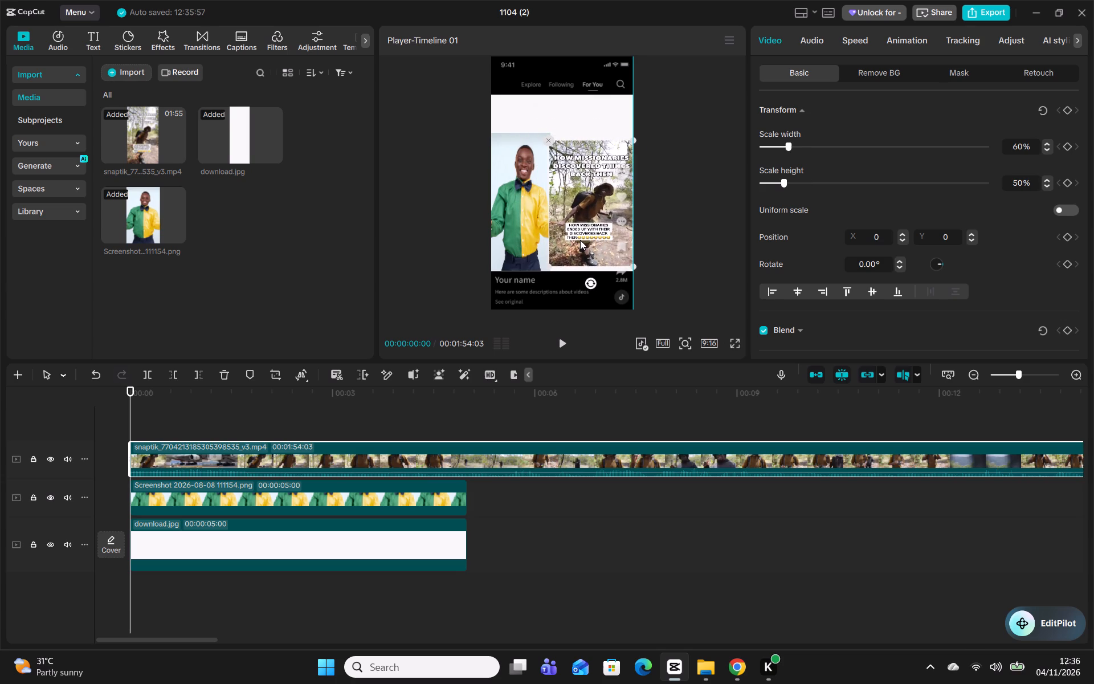
pyautogui.moveTo(580, 240); pyautogui.dragTo(588, 239)
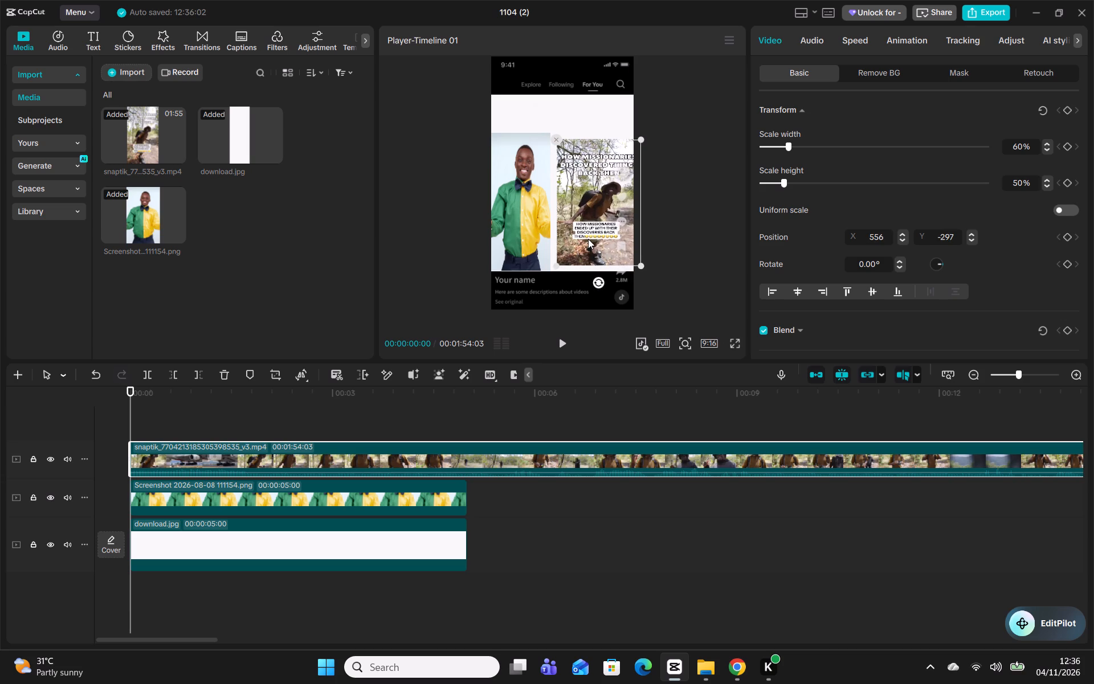
pyautogui.click(643, 265)
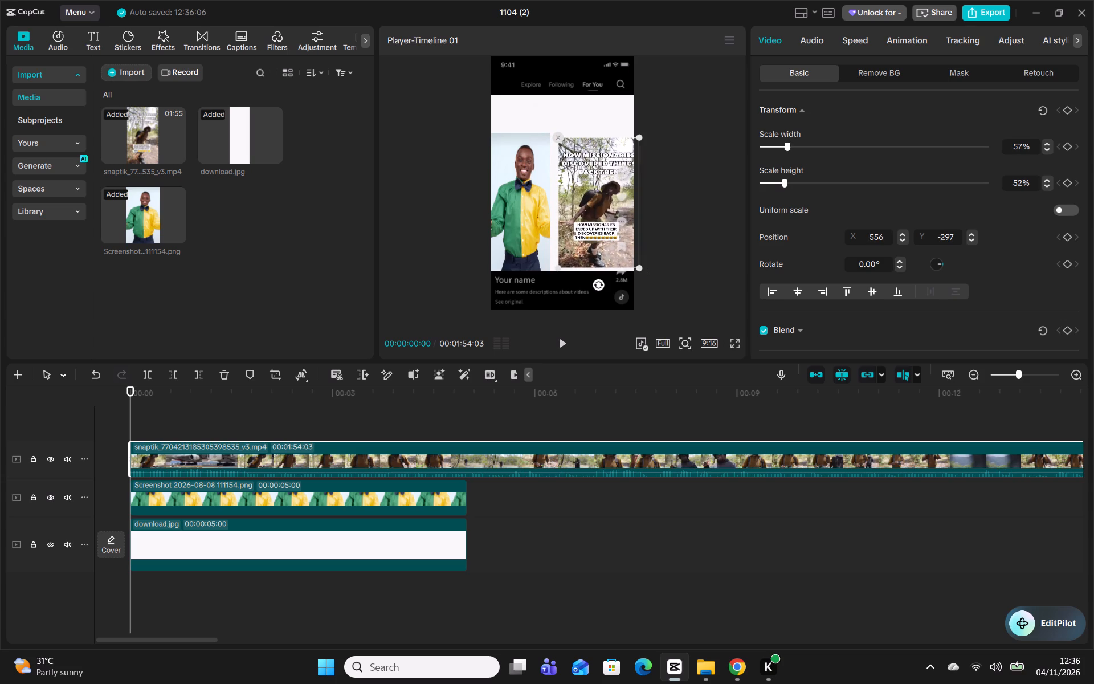
pyautogui.click(600, 249)
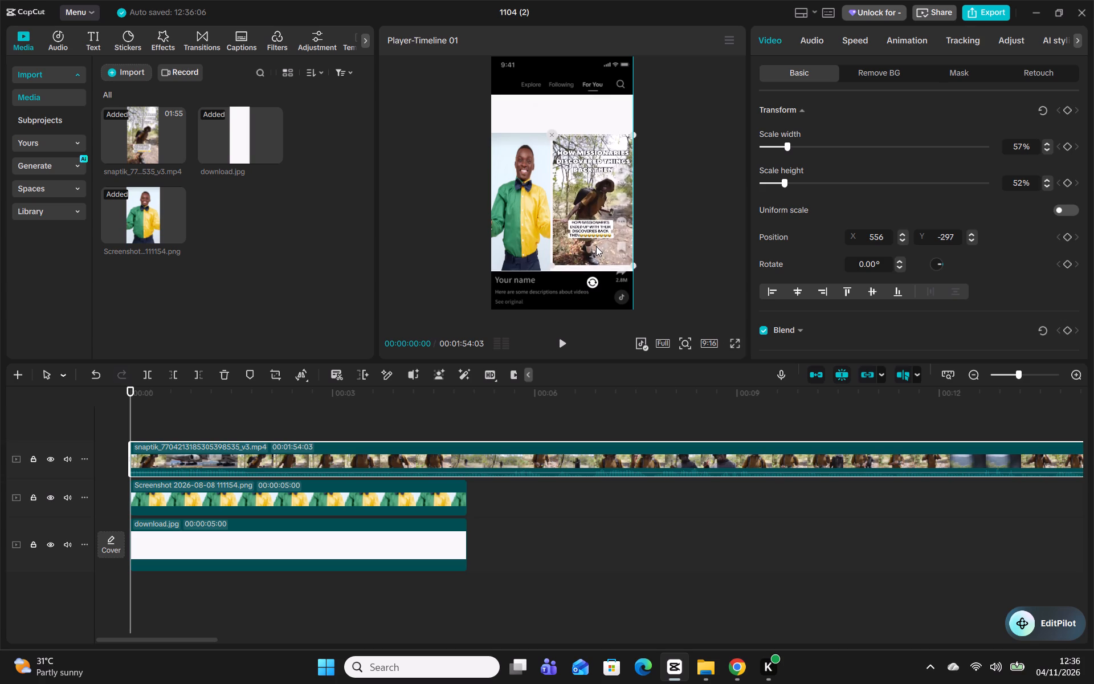
pyautogui.moveTo(596, 250); pyautogui.dragTo(594, 223)
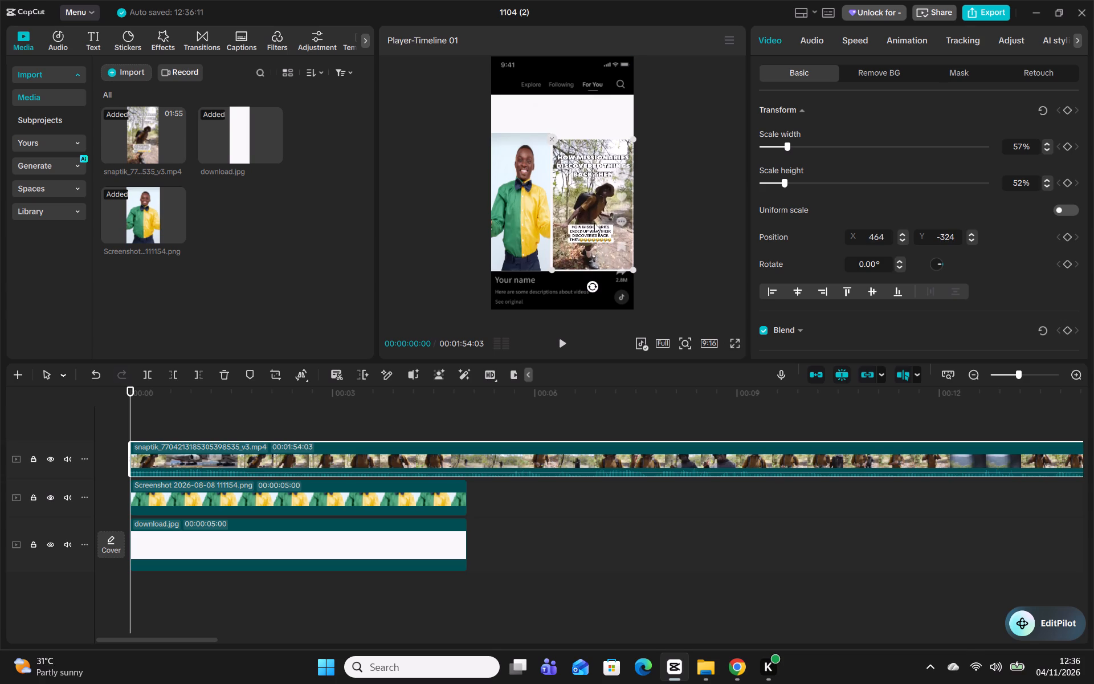
pyautogui.moveTo(594, 223); pyautogui.dragTo(601, 254)
pyautogui.moveTo(597, 253); pyautogui.dragTo(598, 240)
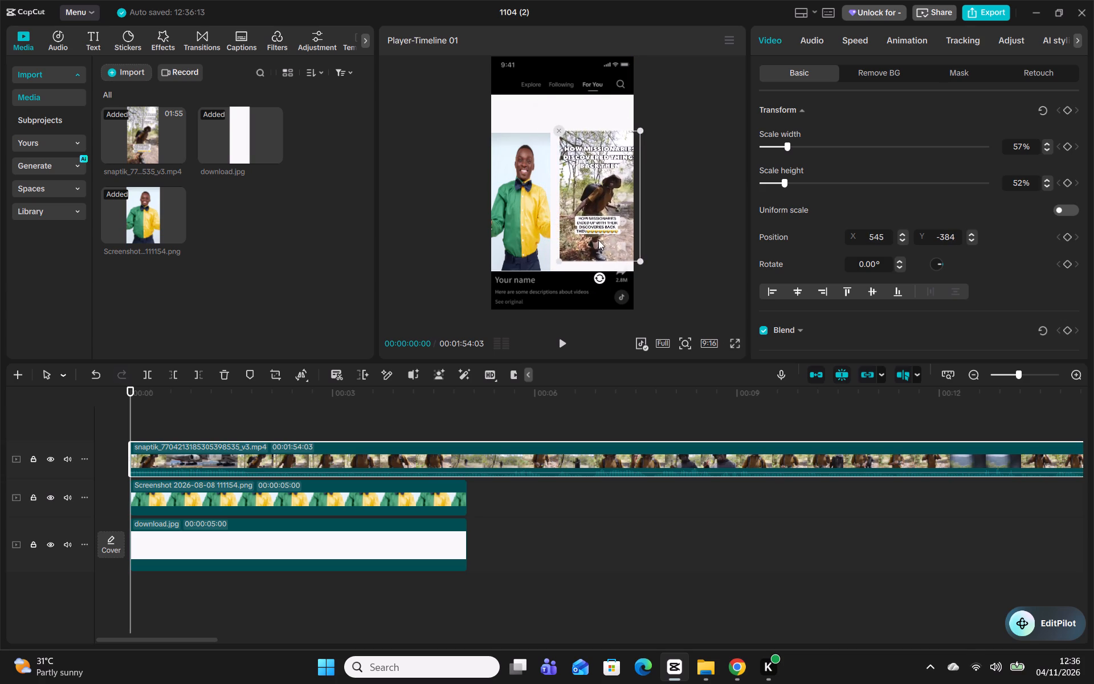
pyautogui.moveTo(598, 240); pyautogui.dragTo(590, 245)
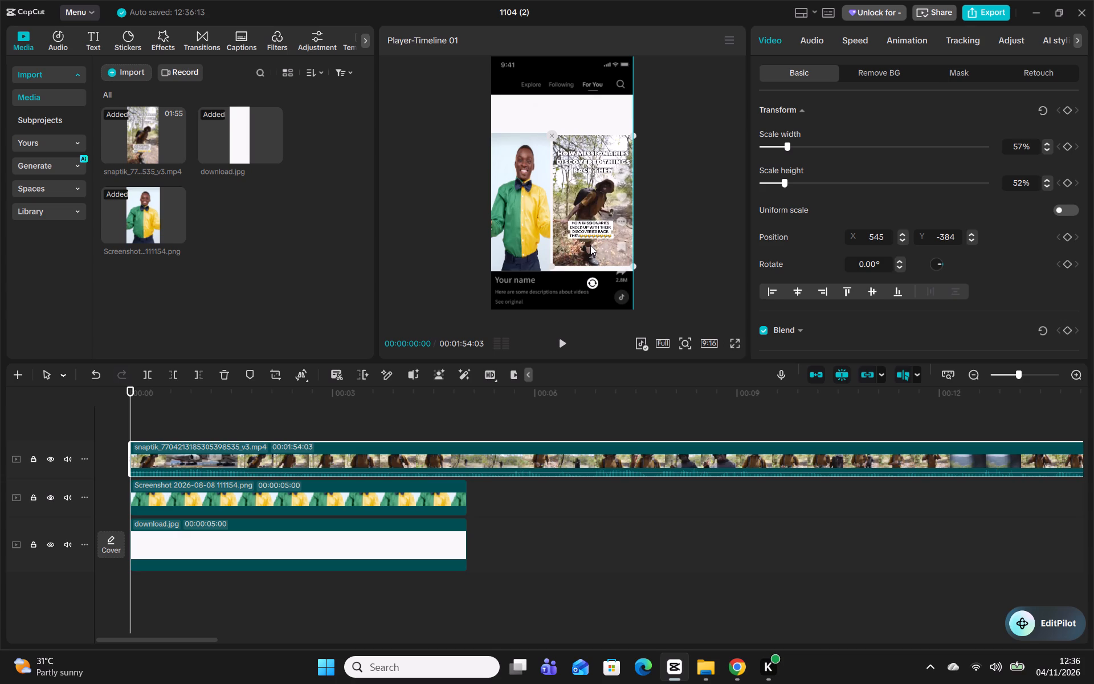
pyautogui.moveTo(590, 245); pyautogui.dragTo(589, 247)
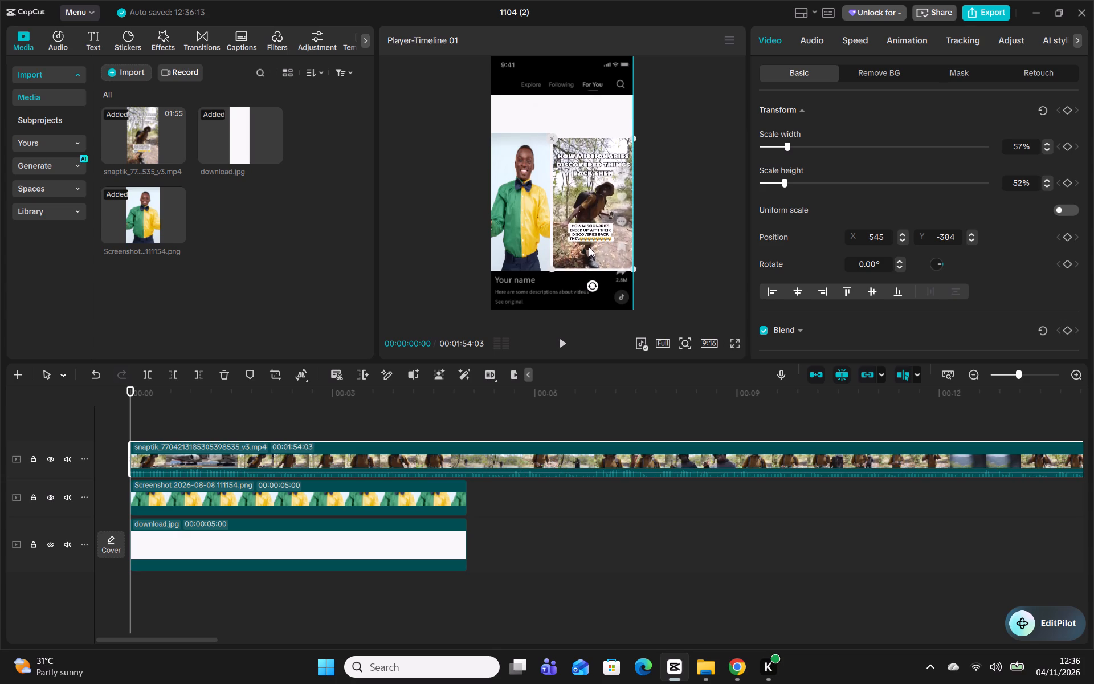
pyautogui.moveTo(589, 247); pyautogui.dragTo(589, 246)
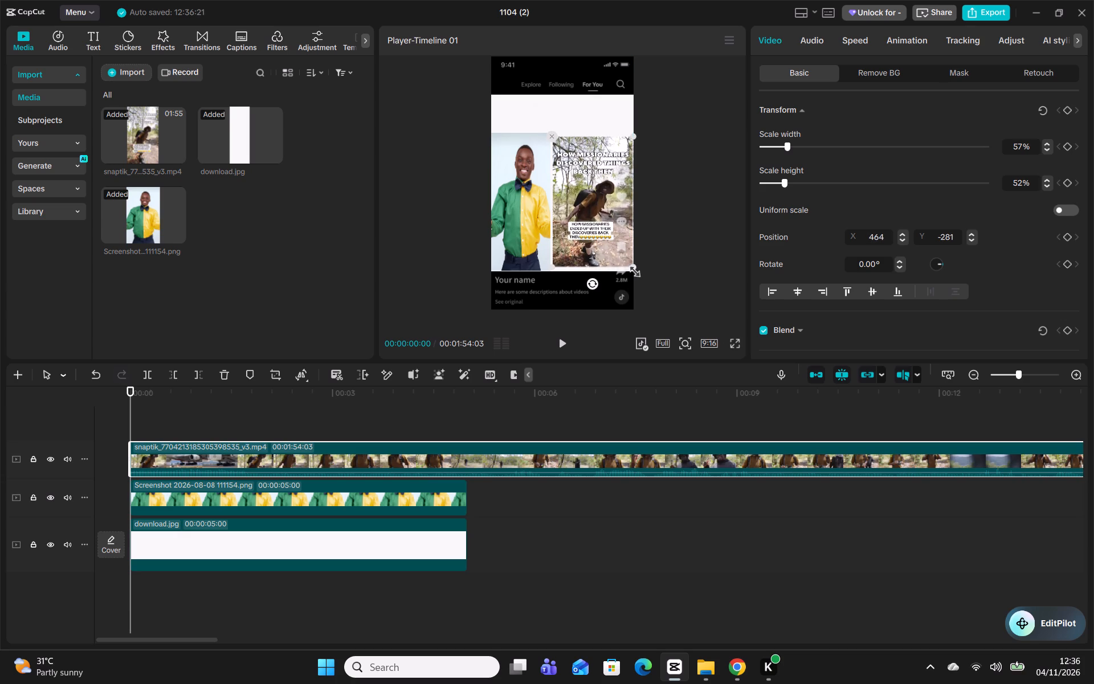
# Enlarge the snaptik video to about 58% width and 55% height and check the layout full screen.
pyautogui.doubleClick(631, 269)
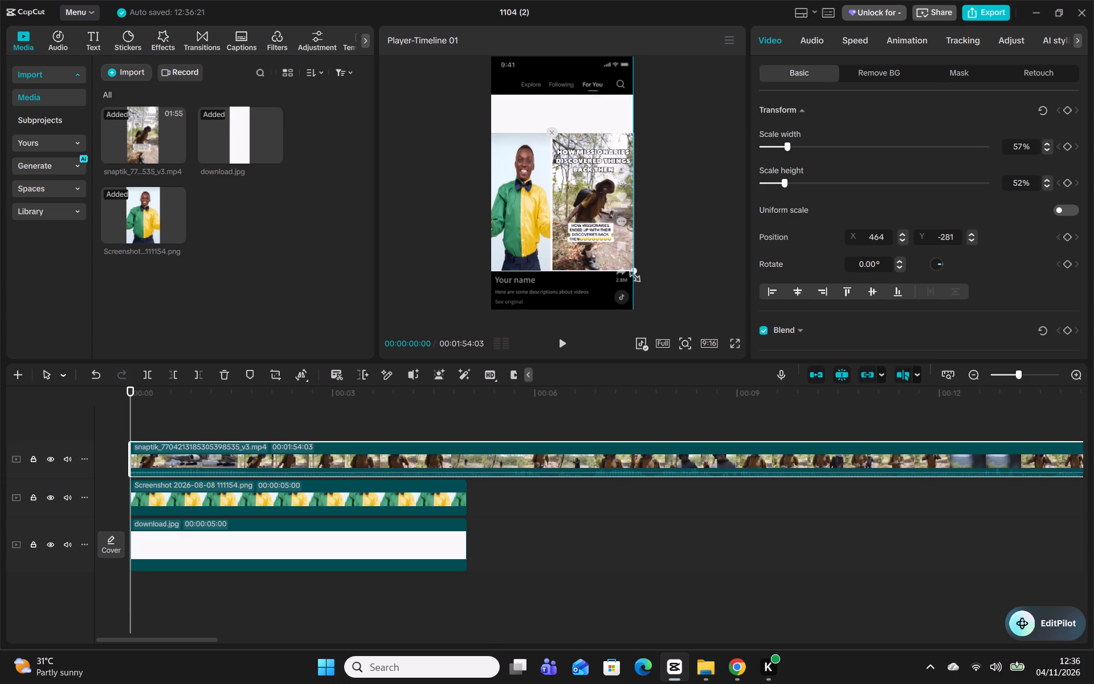
pyautogui.click(734, 341)
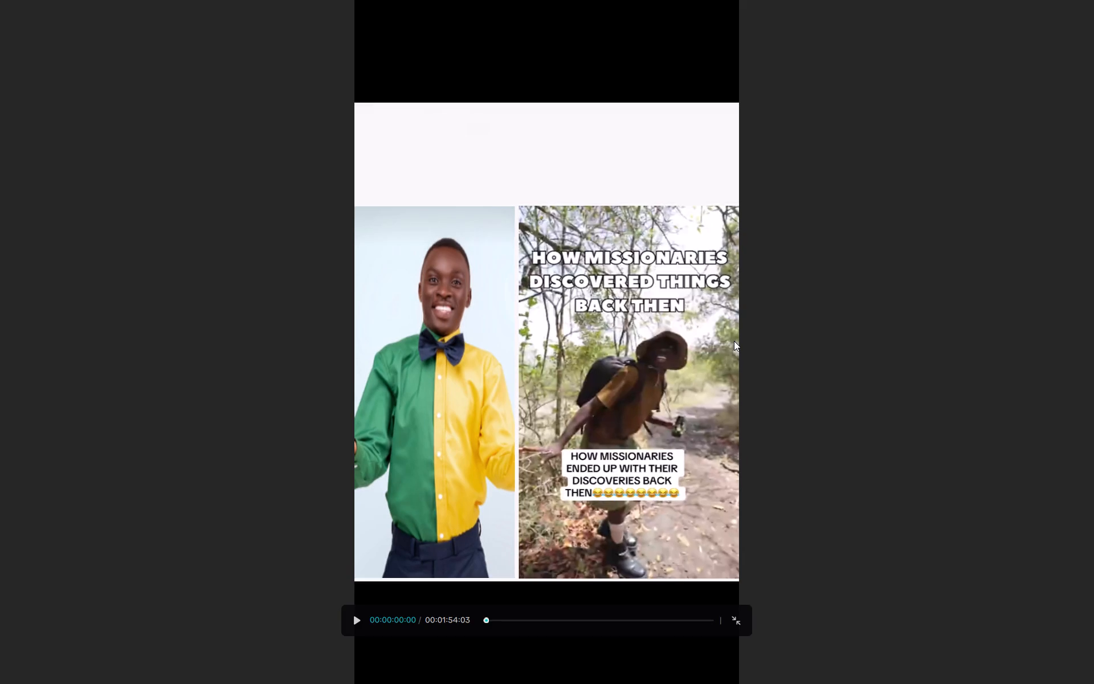
pyautogui.click(739, 618)
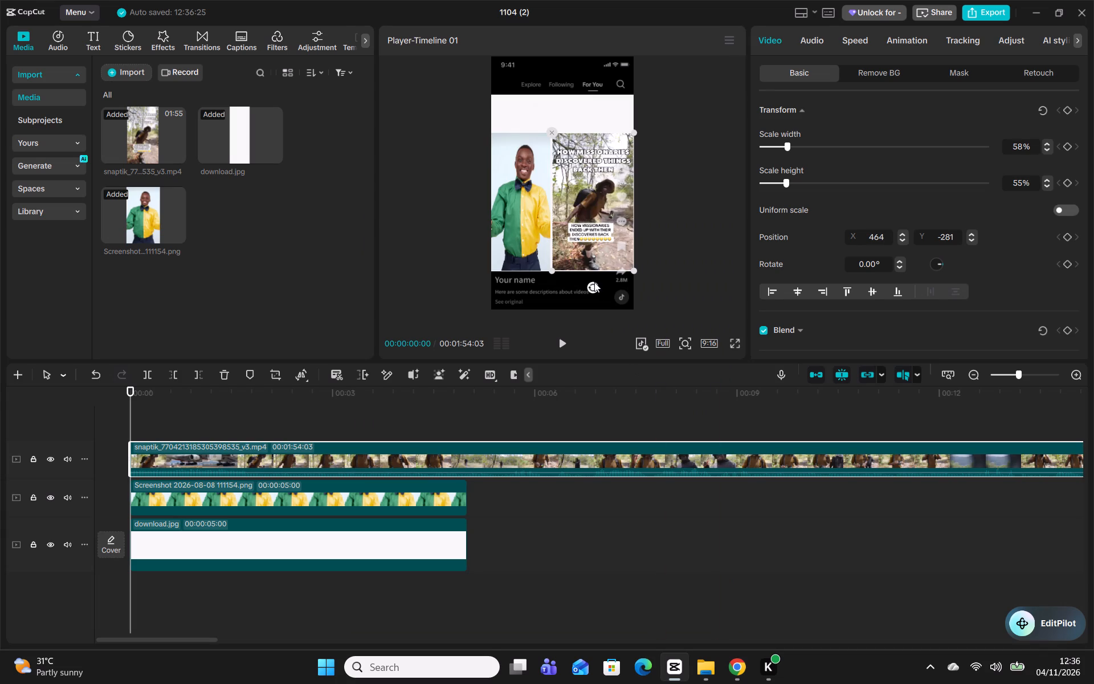
# Nudge the snaptik video to about X 458, Y -297 and check its edges in the full-screen preview.
pyautogui.click(583, 260)
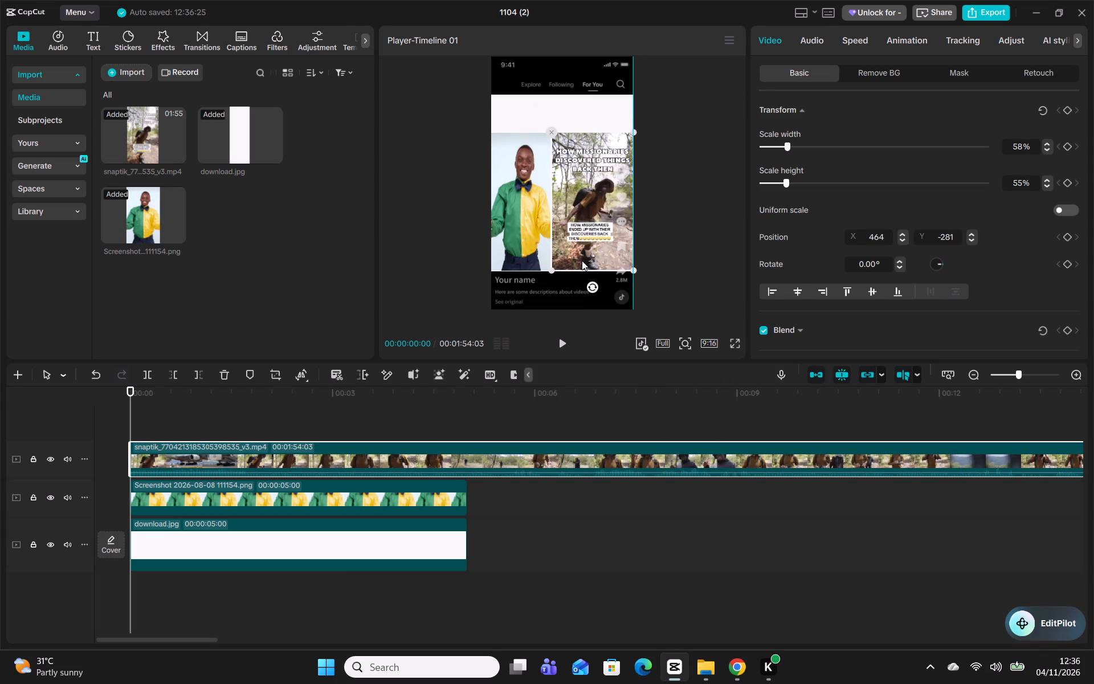
pyautogui.click(734, 341)
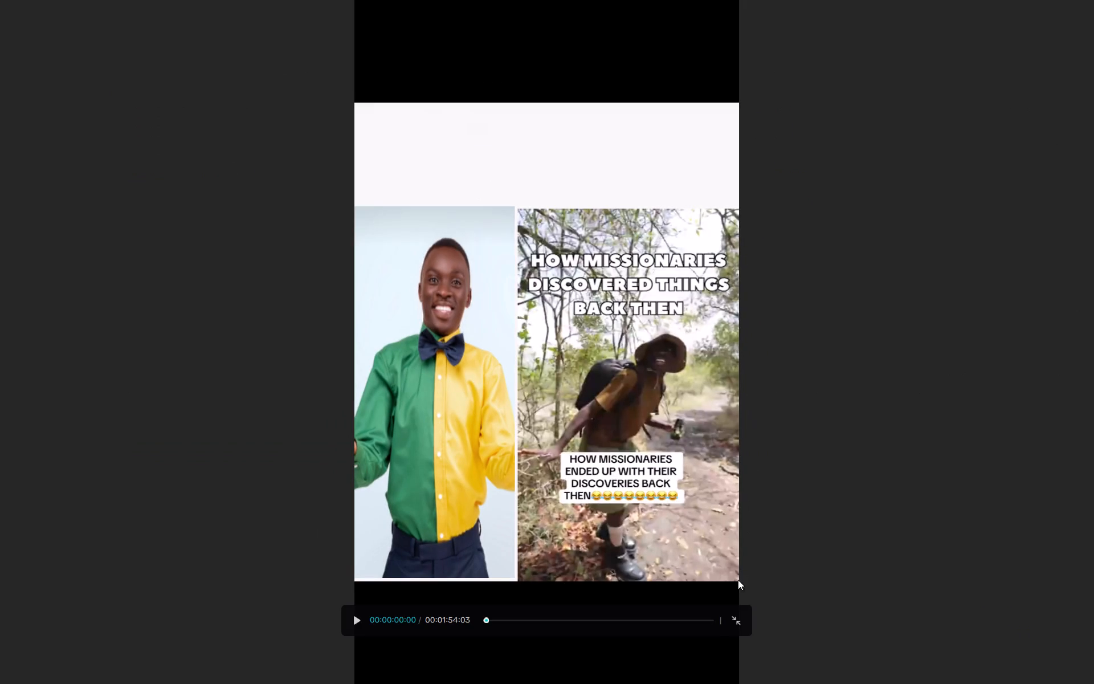
pyautogui.click(738, 620)
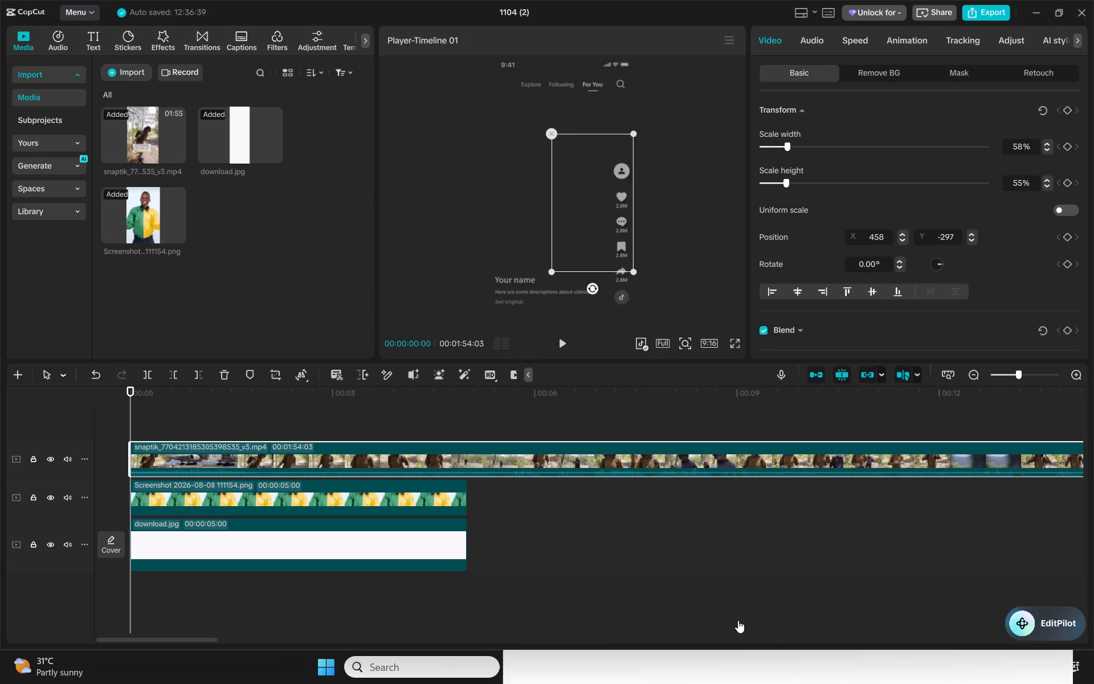
# Nudge the portrait screenshot to about X -630, Y -292, comparing its edges with the video's in the full-screen preview.
pyautogui.click(530, 252)
pyautogui.click(530, 252)
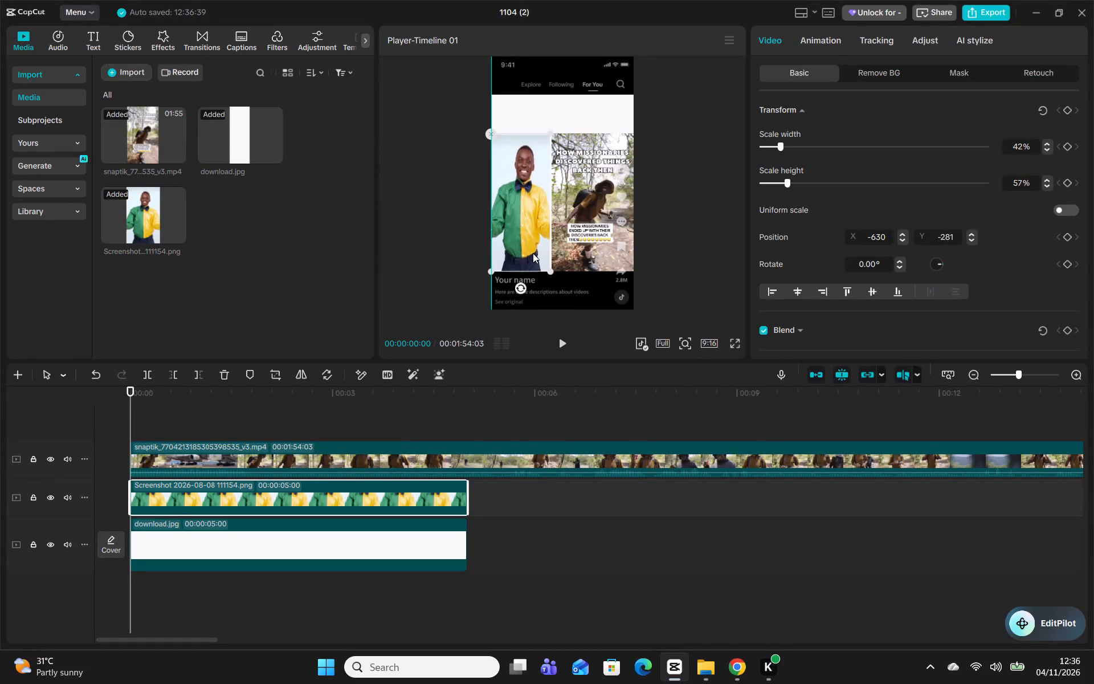
pyautogui.click(736, 345)
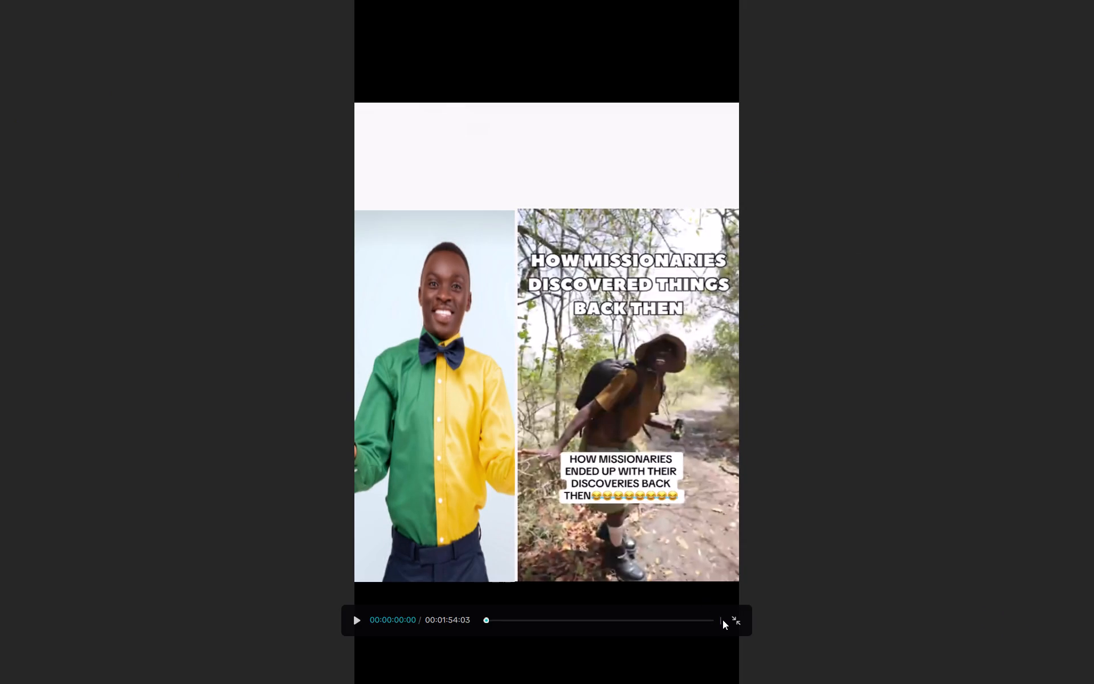
pyautogui.click(737, 614)
pyautogui.click(515, 269)
pyautogui.click(515, 269)
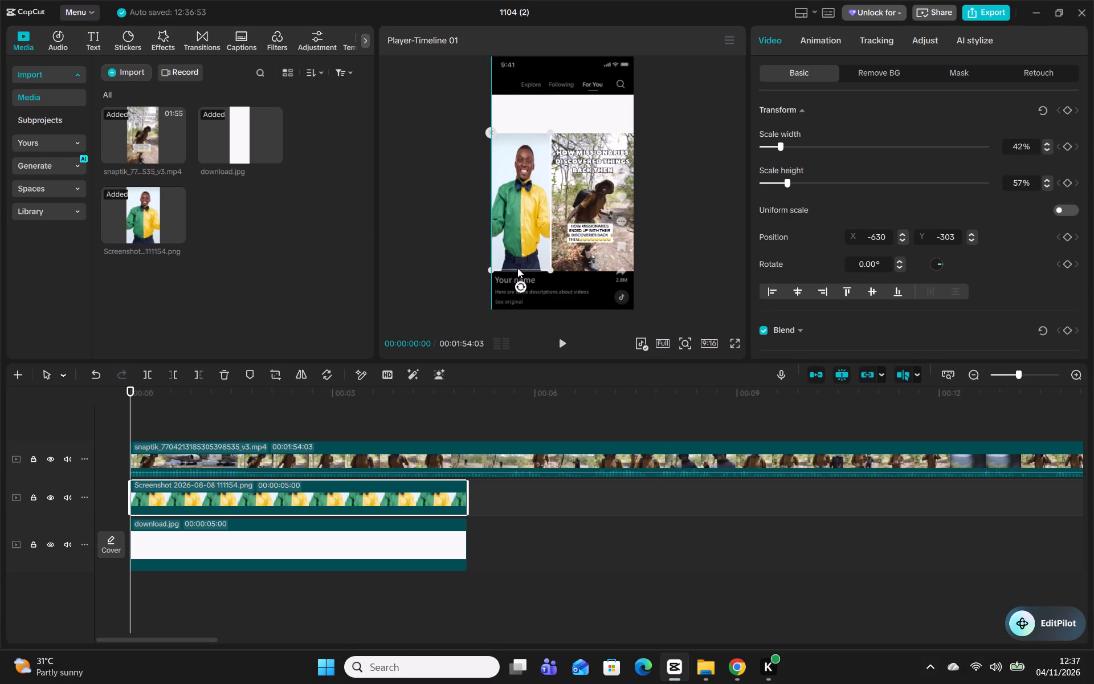
pyautogui.click(735, 343)
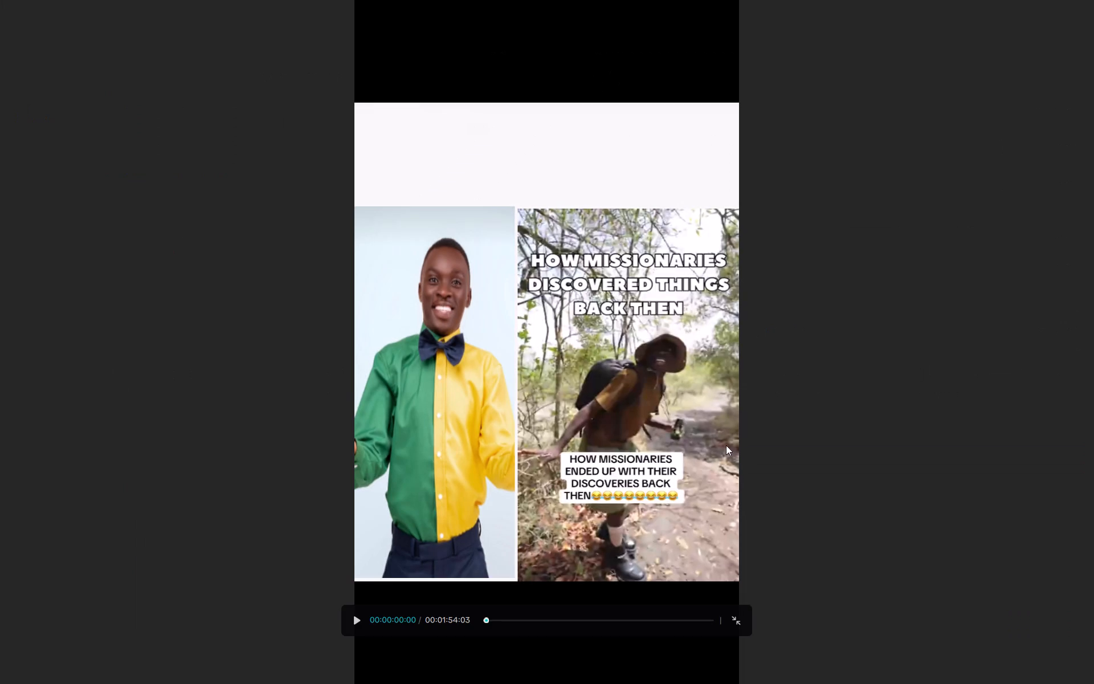
pyautogui.click(736, 617)
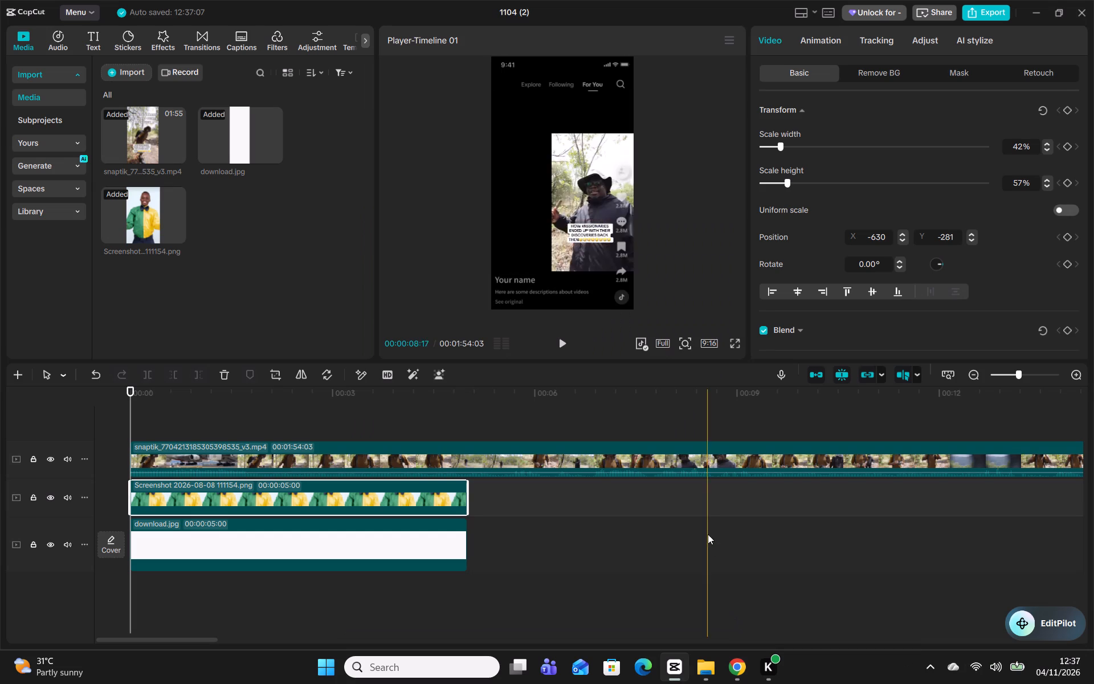
pyautogui.click(535, 244)
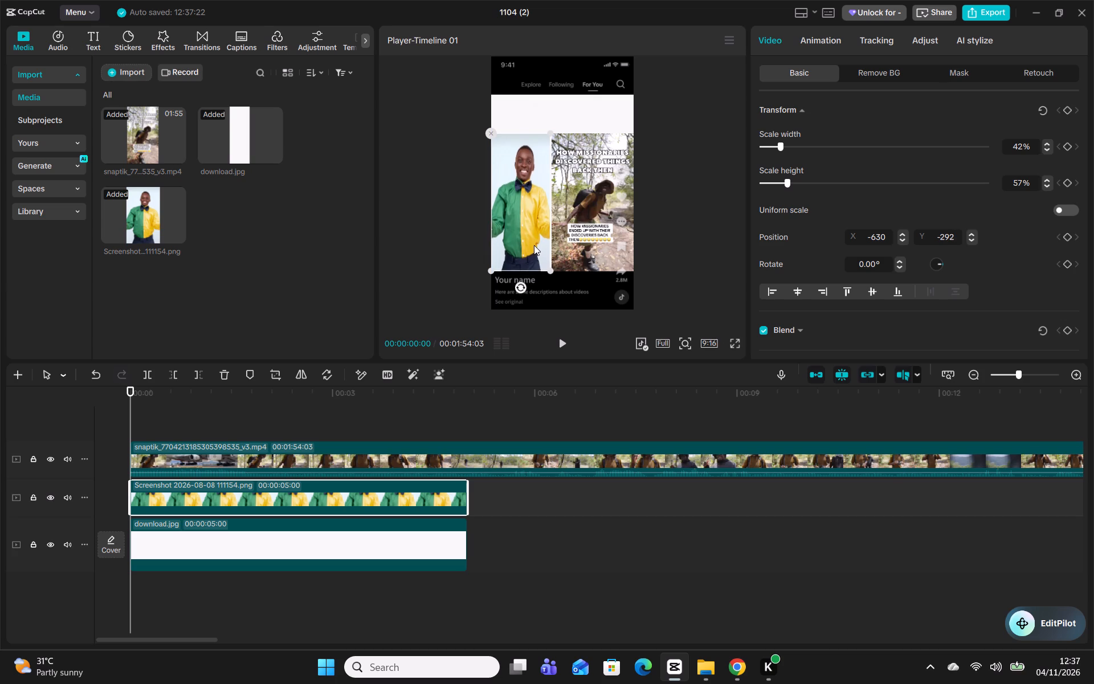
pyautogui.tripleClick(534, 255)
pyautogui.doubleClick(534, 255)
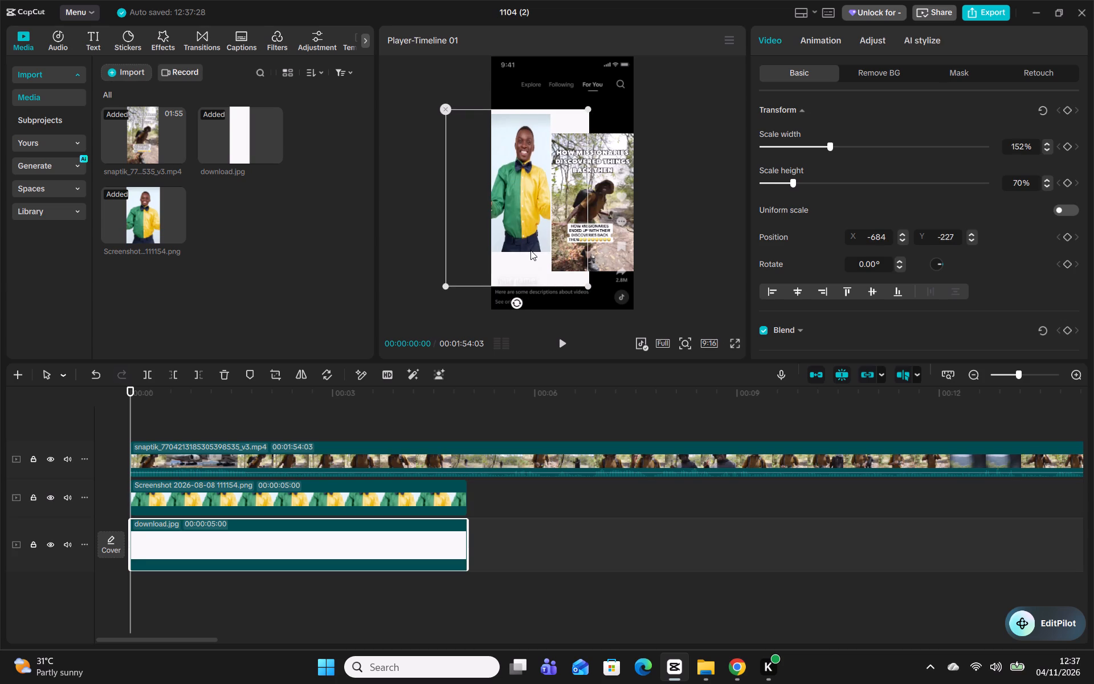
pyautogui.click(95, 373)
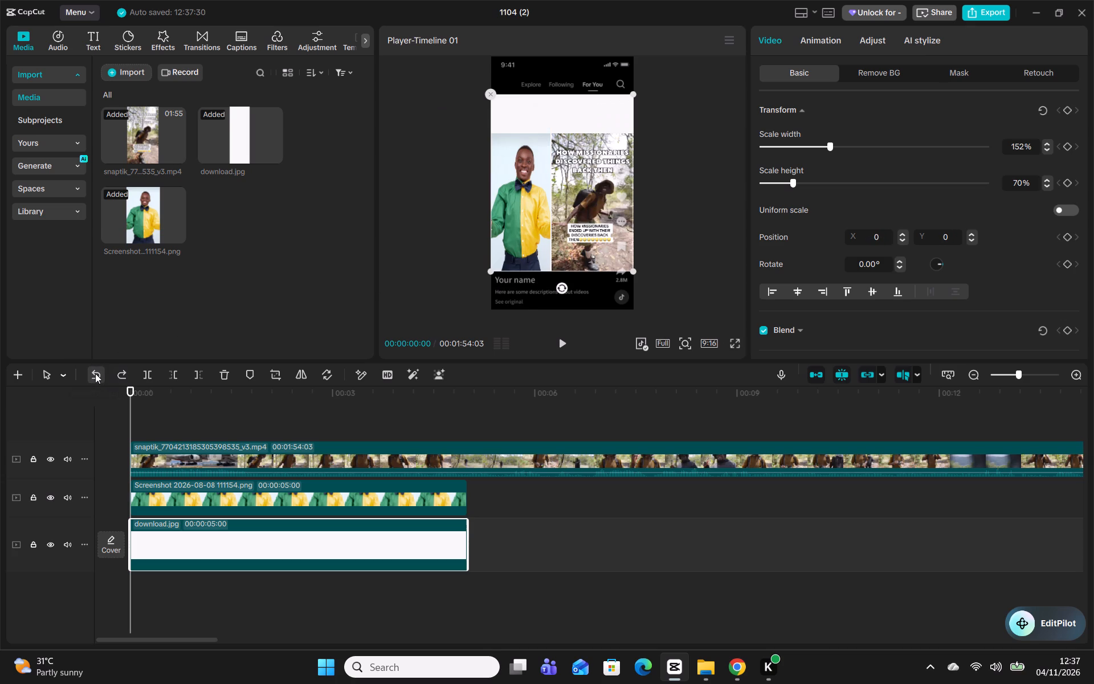
# Check the portrait's alignment with the video in the full-screen preview.
pyautogui.click(518, 230)
pyautogui.click(734, 340)
pyautogui.moveTo(734, 340); pyautogui.dragTo(771, 541)
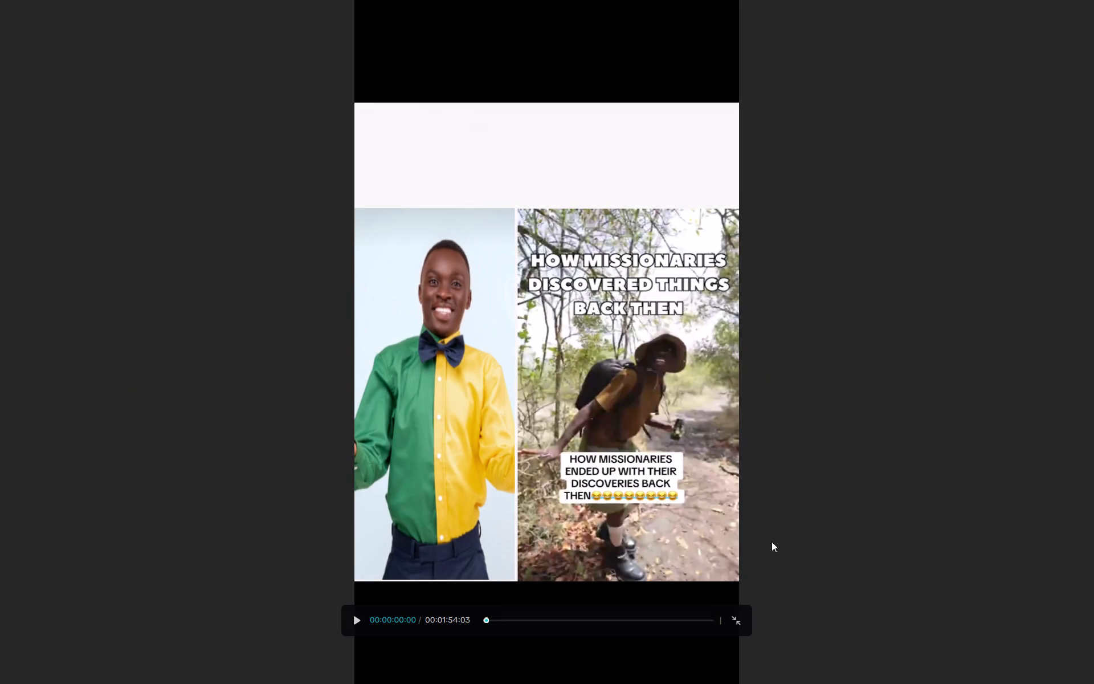
pyautogui.click(738, 617)
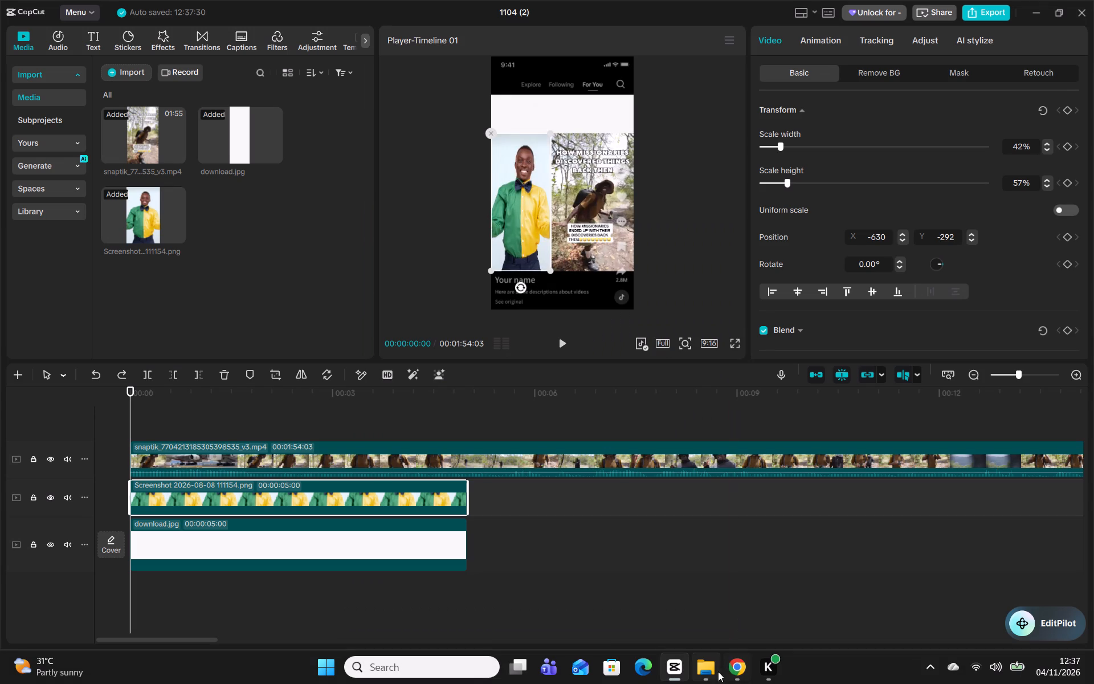
pyautogui.click(749, 683)
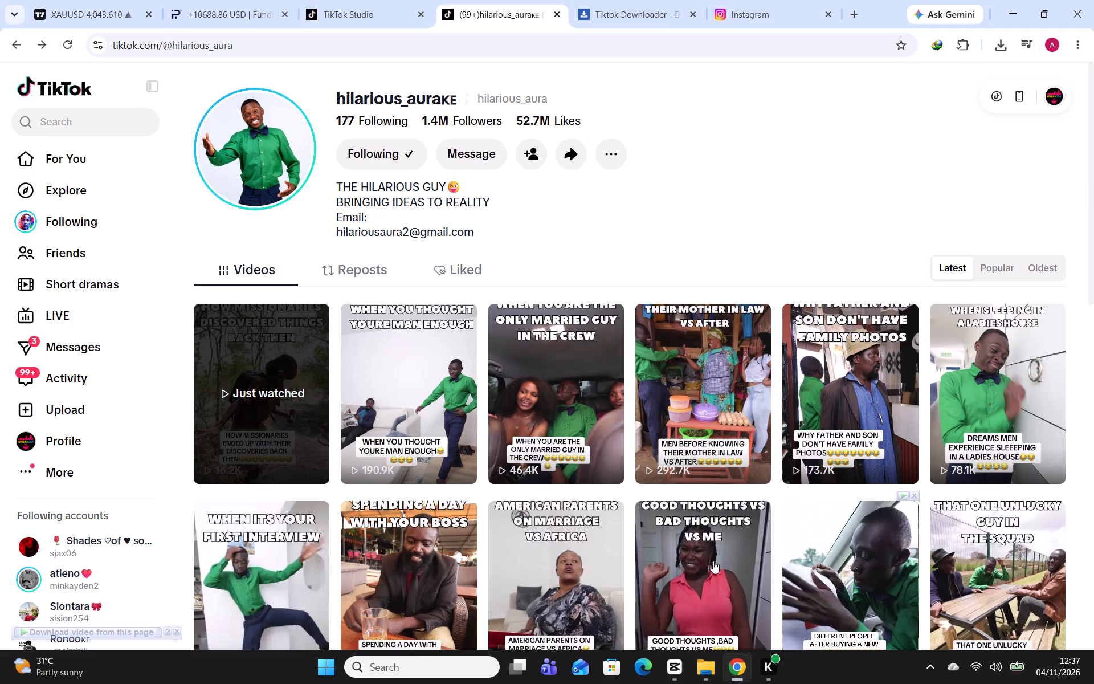
pyautogui.click(288, 376)
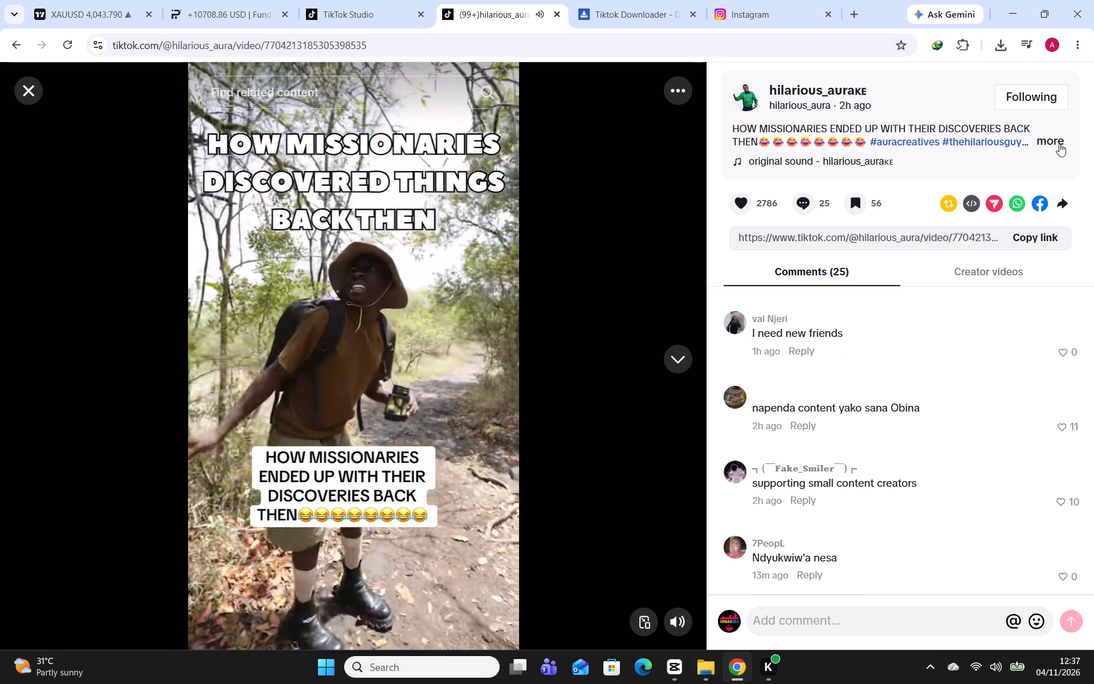
pyautogui.click(1059, 144)
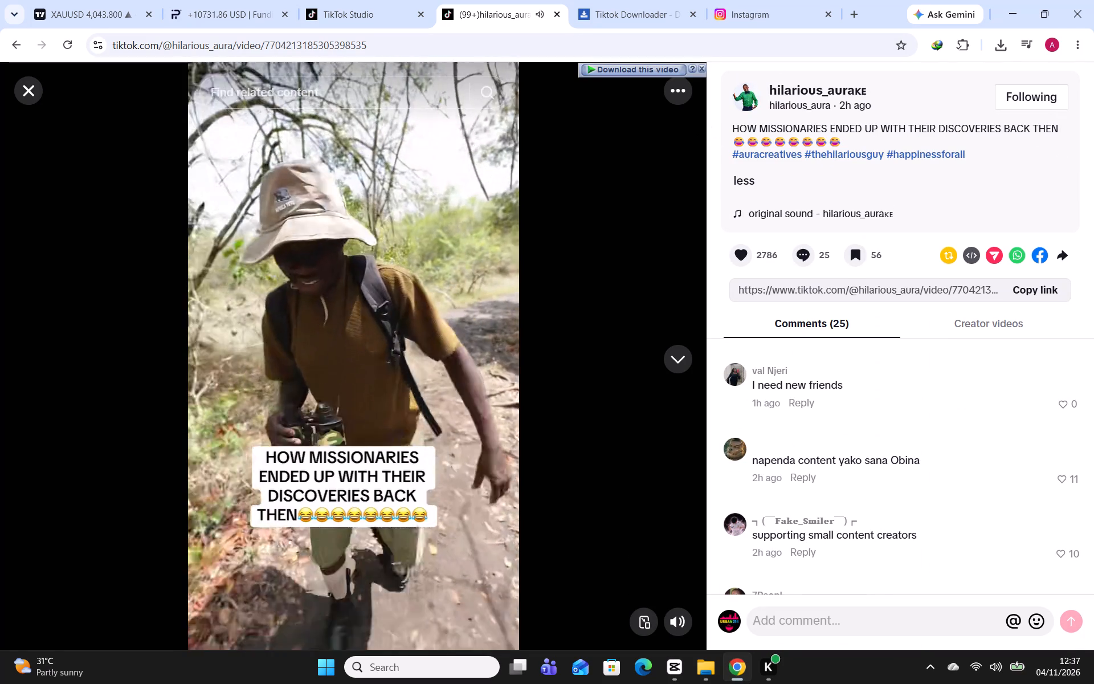
pyautogui.moveTo(733, 123); pyautogui.dragTo(1010, 162)
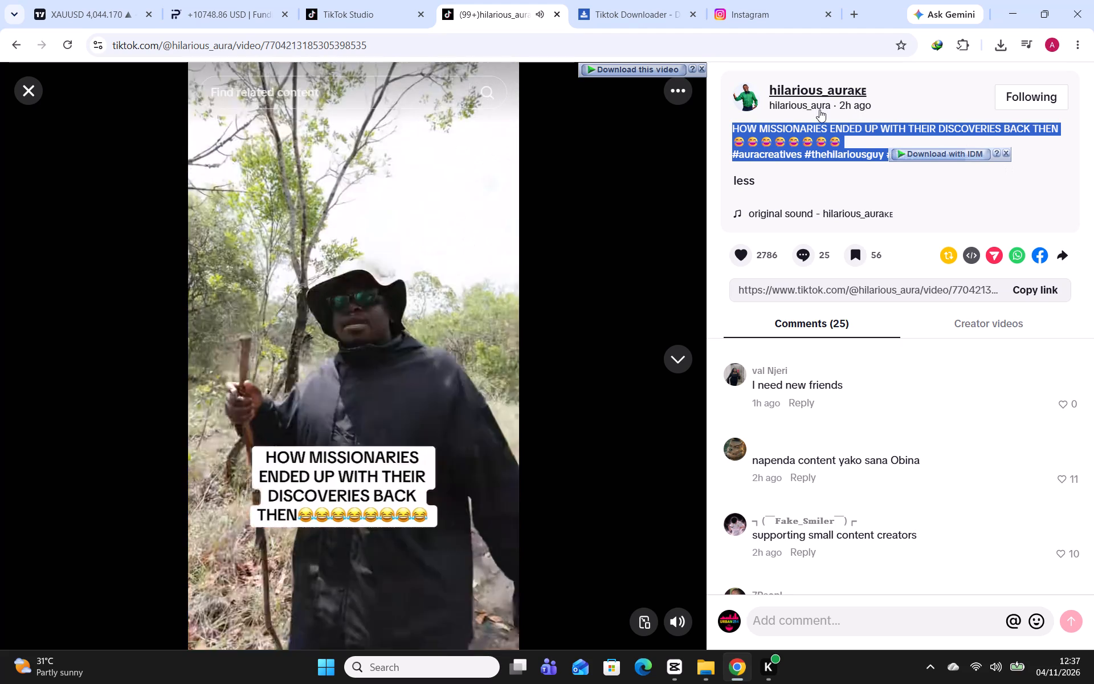
pyautogui.rightClick(803, 141)
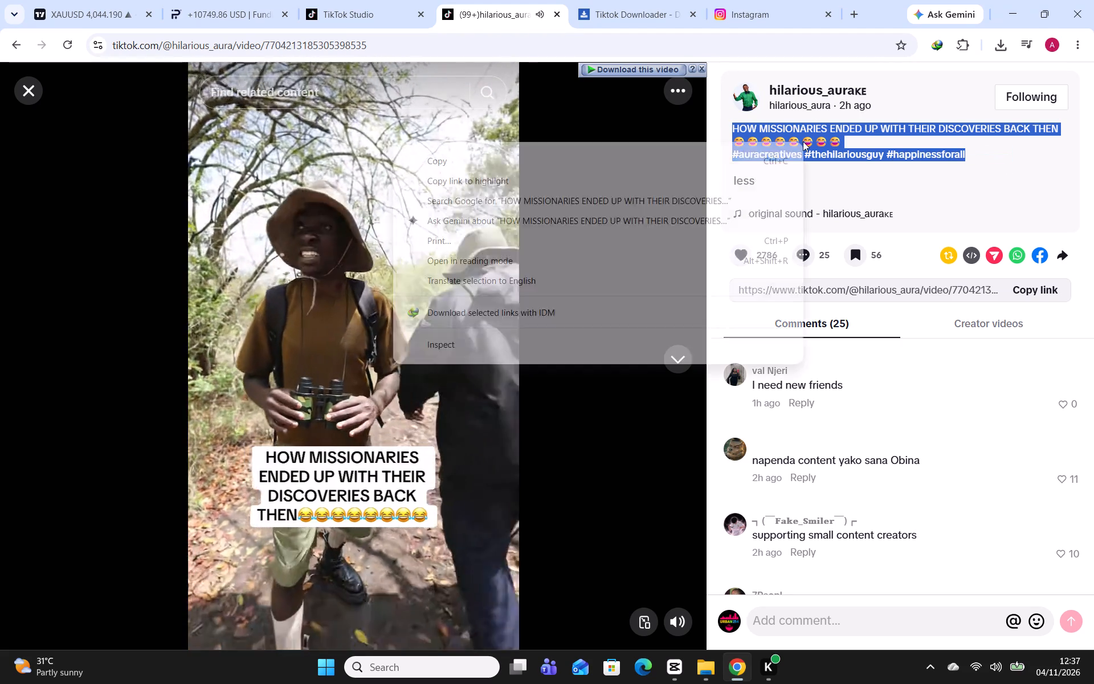
pyautogui.click(685, 166)
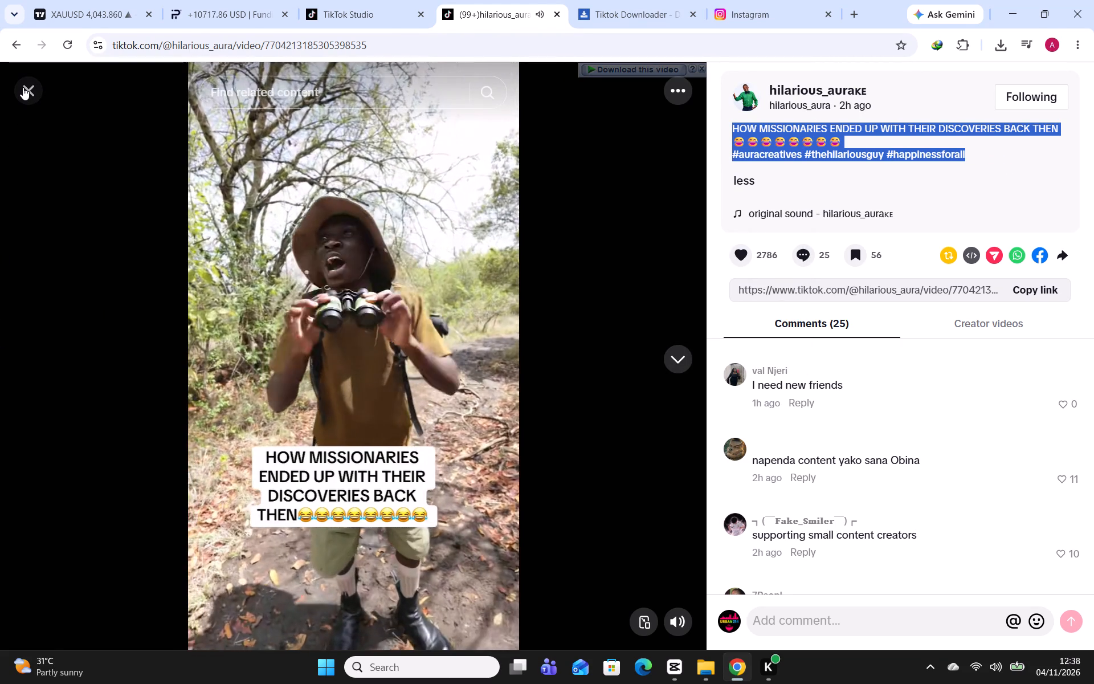
pyautogui.click(23, 87)
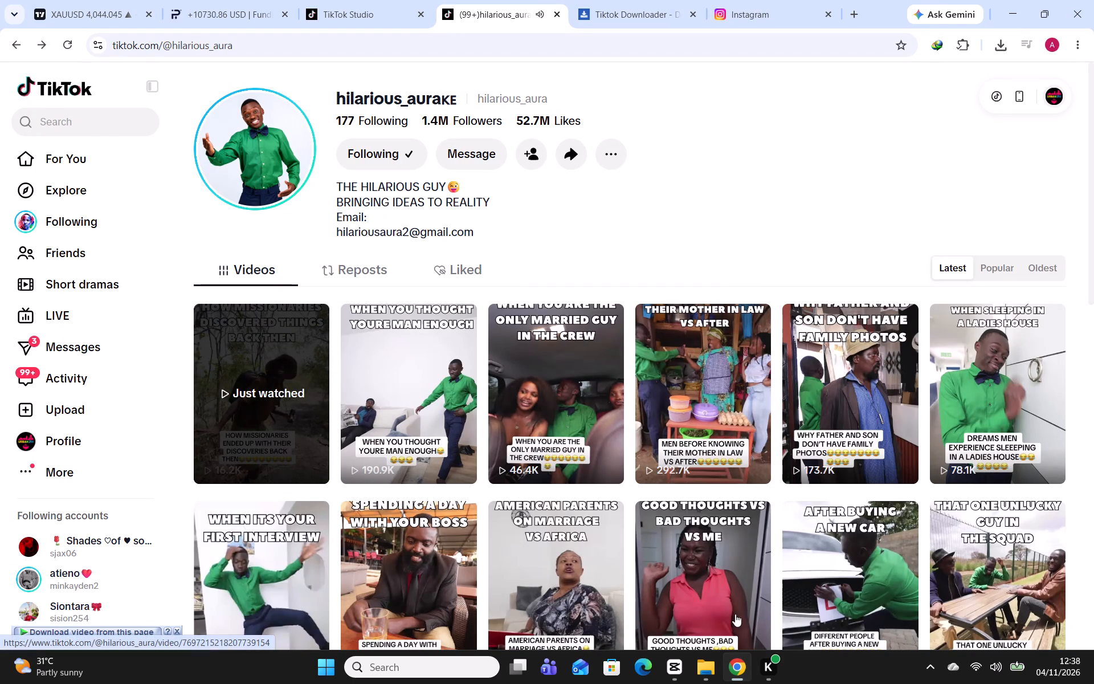
# Back in CapCut, add a default text clip at the timeline start and replace its text with the copied caption.
pyautogui.click(671, 669)
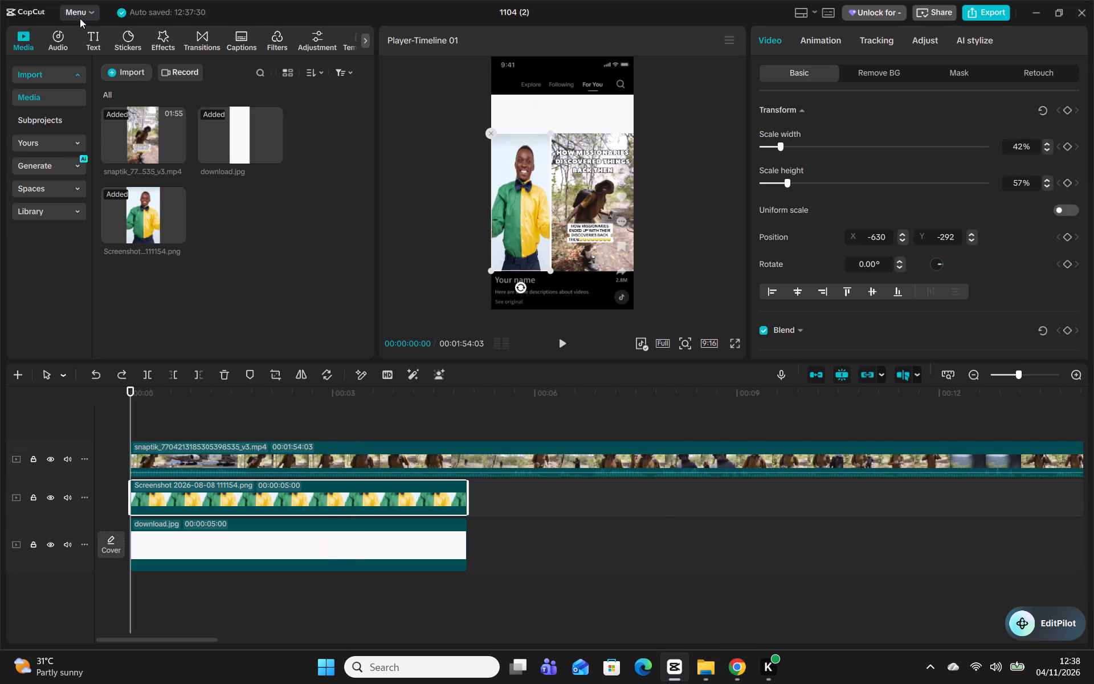
pyautogui.click(98, 41)
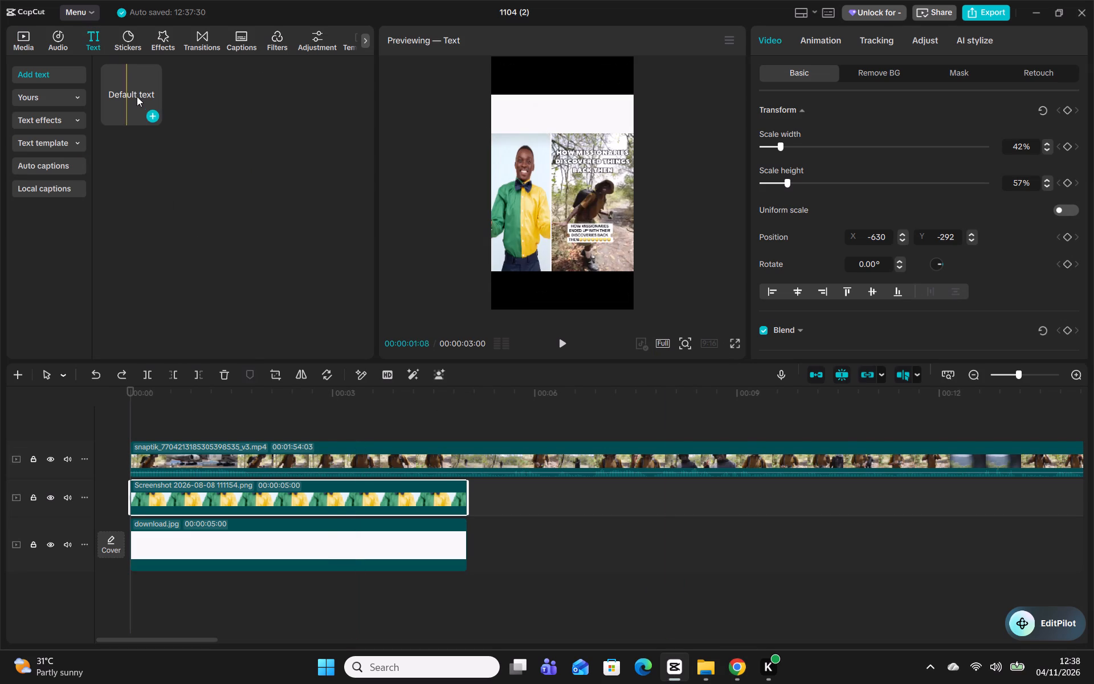
pyautogui.click(152, 117)
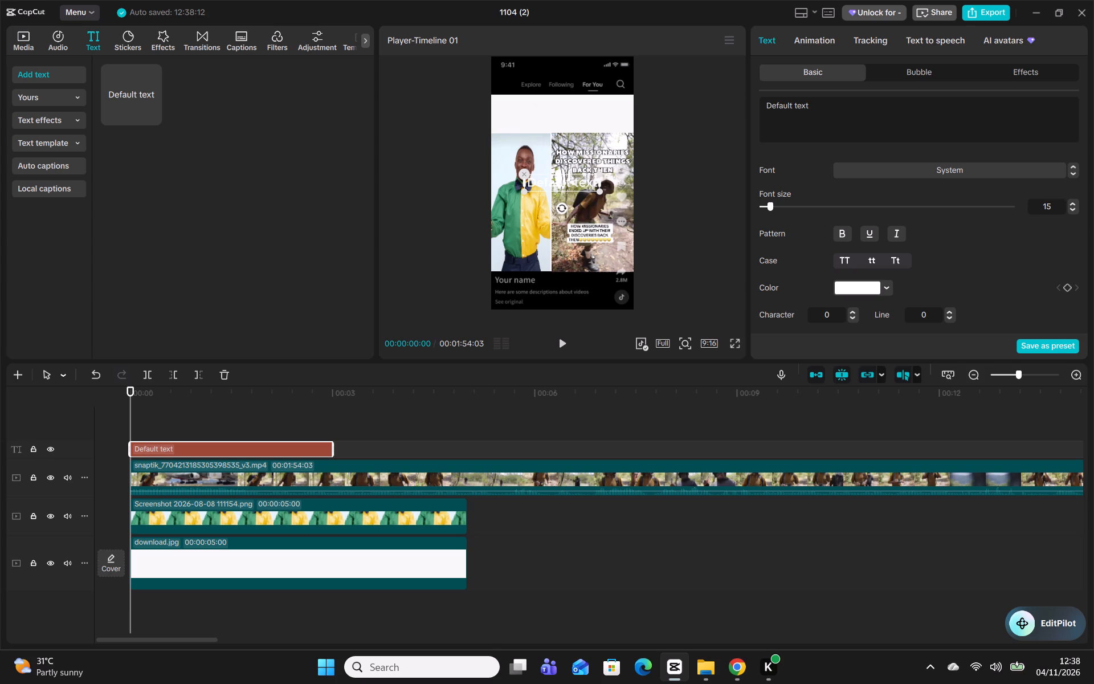
pyautogui.moveTo(823, 104); pyautogui.dragTo(741, 108)
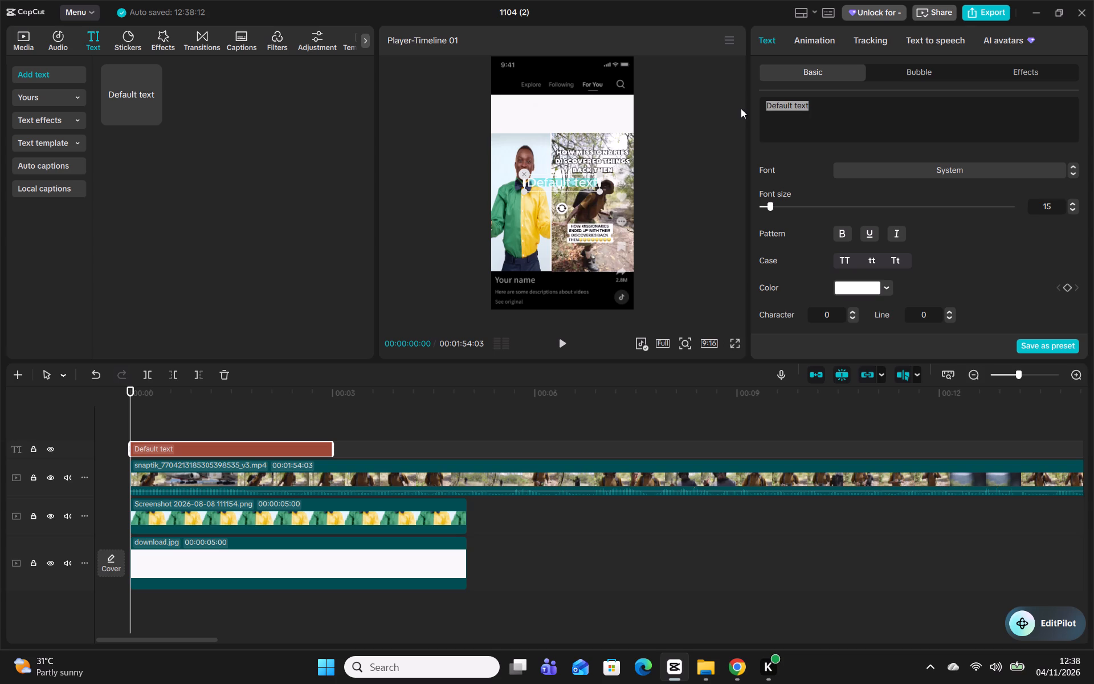
pyautogui.hotkey('ctrl', 'v')
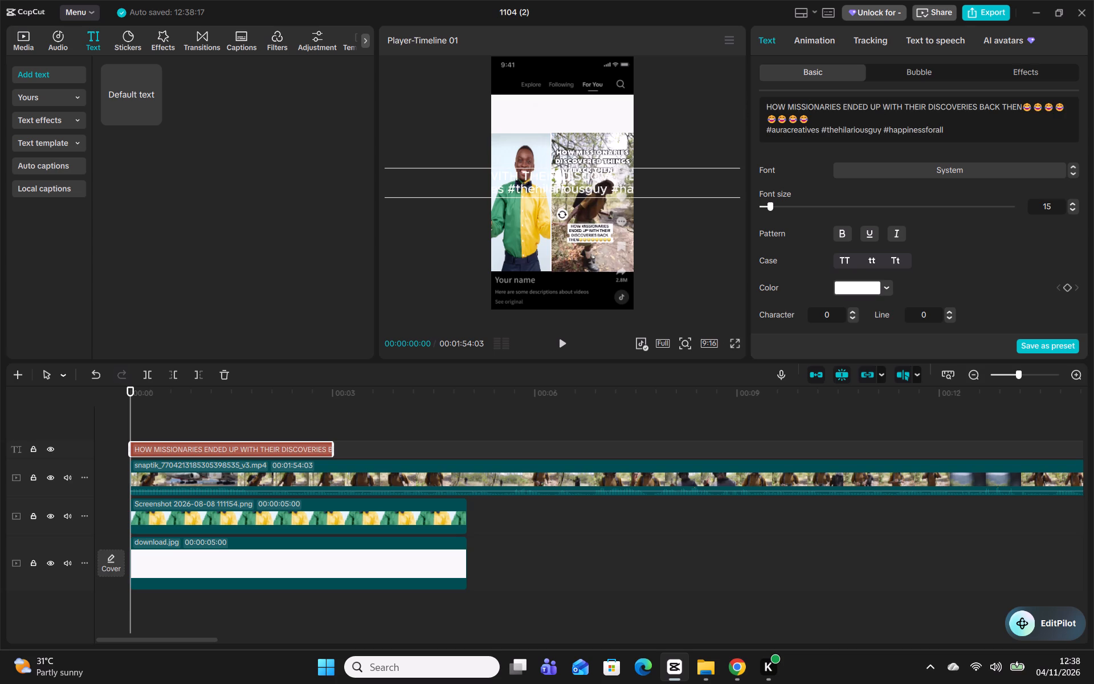
# Delete the emojis and hashtags from the end of the caption text.
pyautogui.moveTo(1025, 103); pyautogui.dragTo(1040, 156)
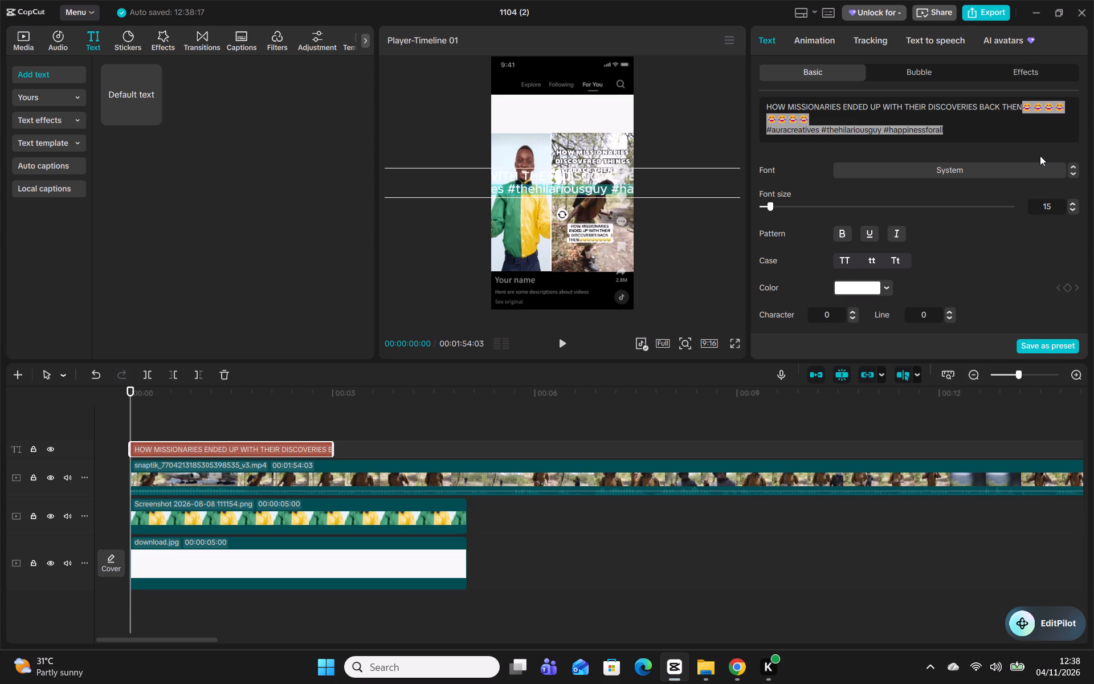
pyautogui.press('BackSpace')
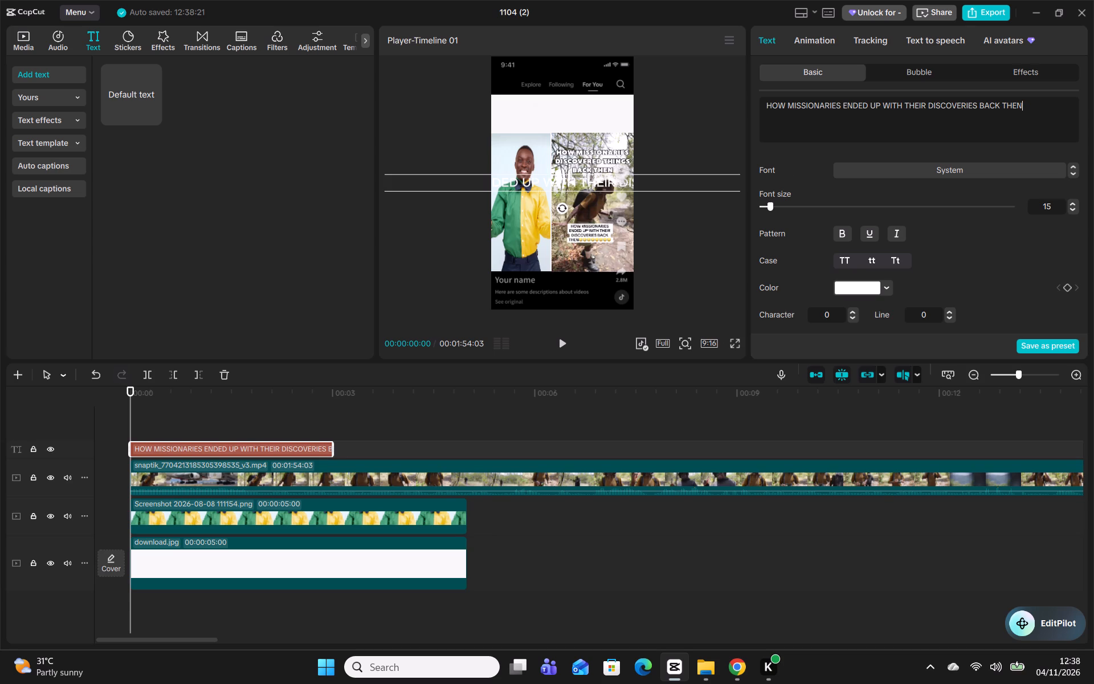
# Reword the caption text to read "HOW MISSIONARIES DISCOVERED THINGS BACK THEN".
pyautogui.moveTo(928, 101); pyautogui.dragTo(912, 103)
pyautogui.moveTo(912, 103); pyautogui.dragTo(847, 108)
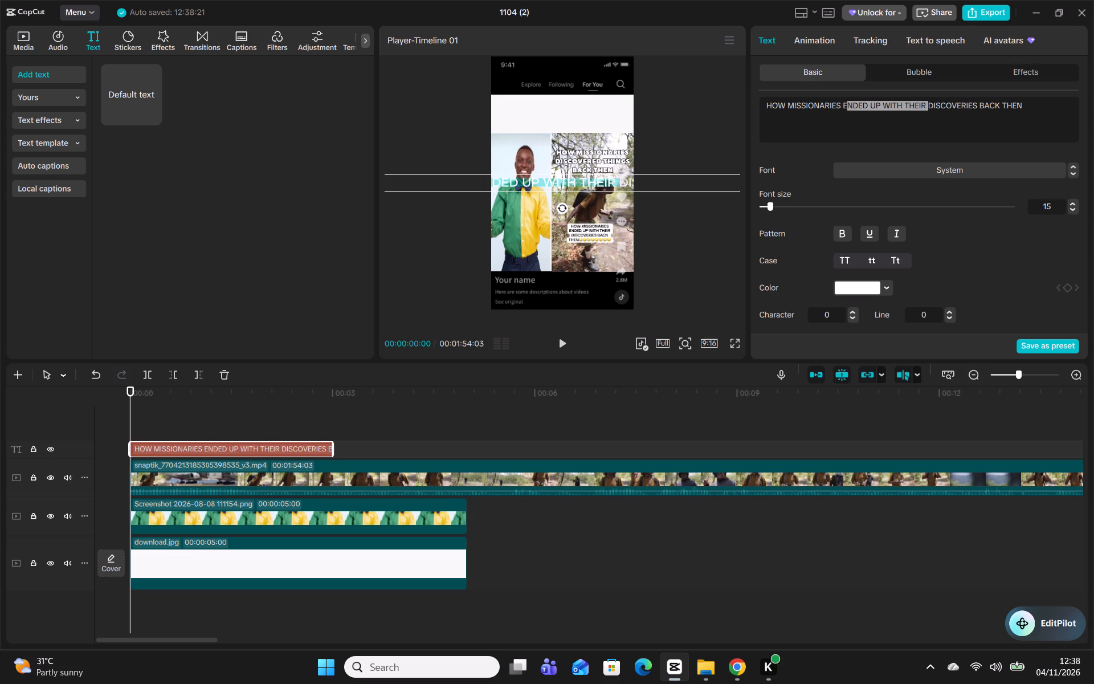
pyautogui.moveTo(847, 108); pyautogui.dragTo(840, 106)
pyautogui.press('BackSpace')
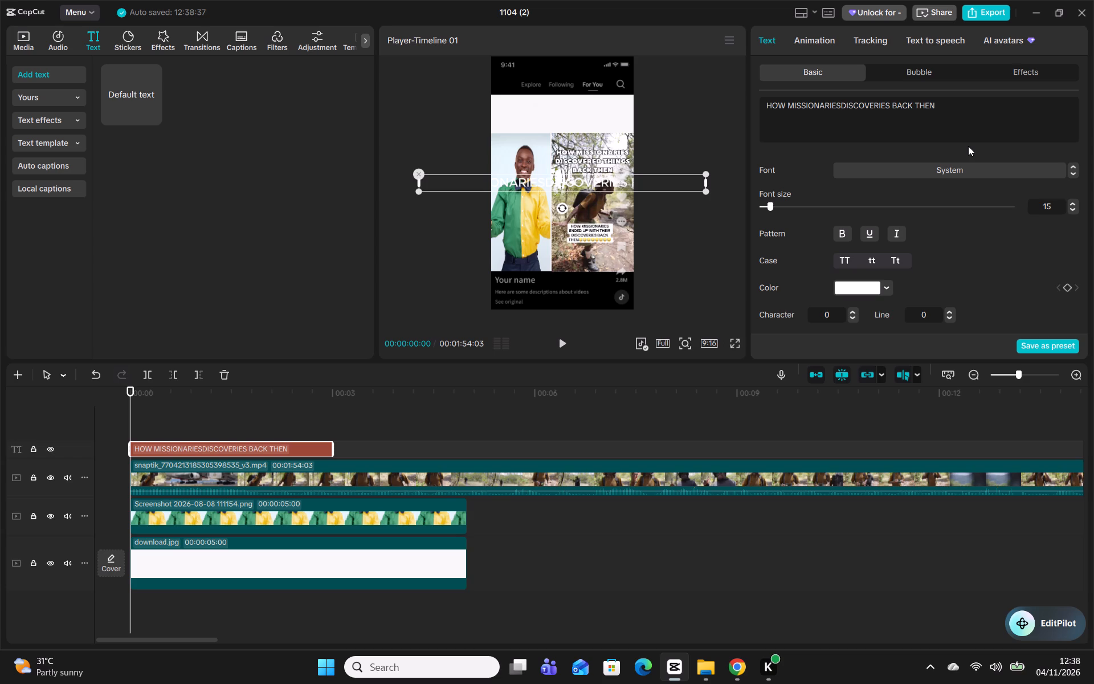
pyautogui.press('space')
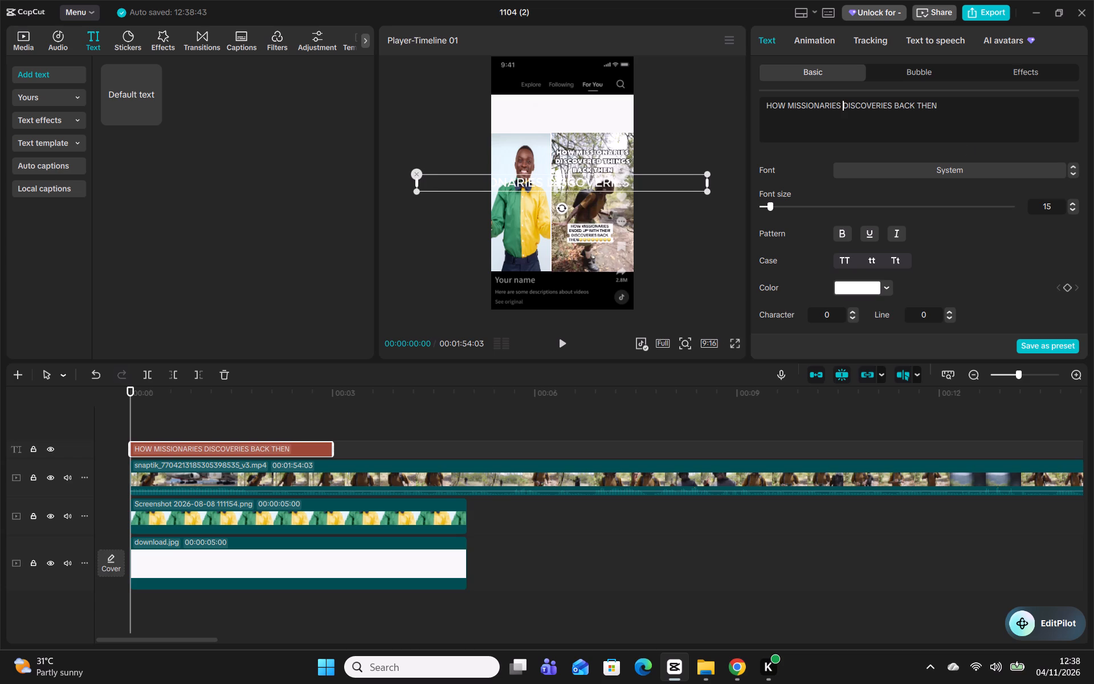
pyautogui.click(894, 105)
pyautogui.press('BackSpace')
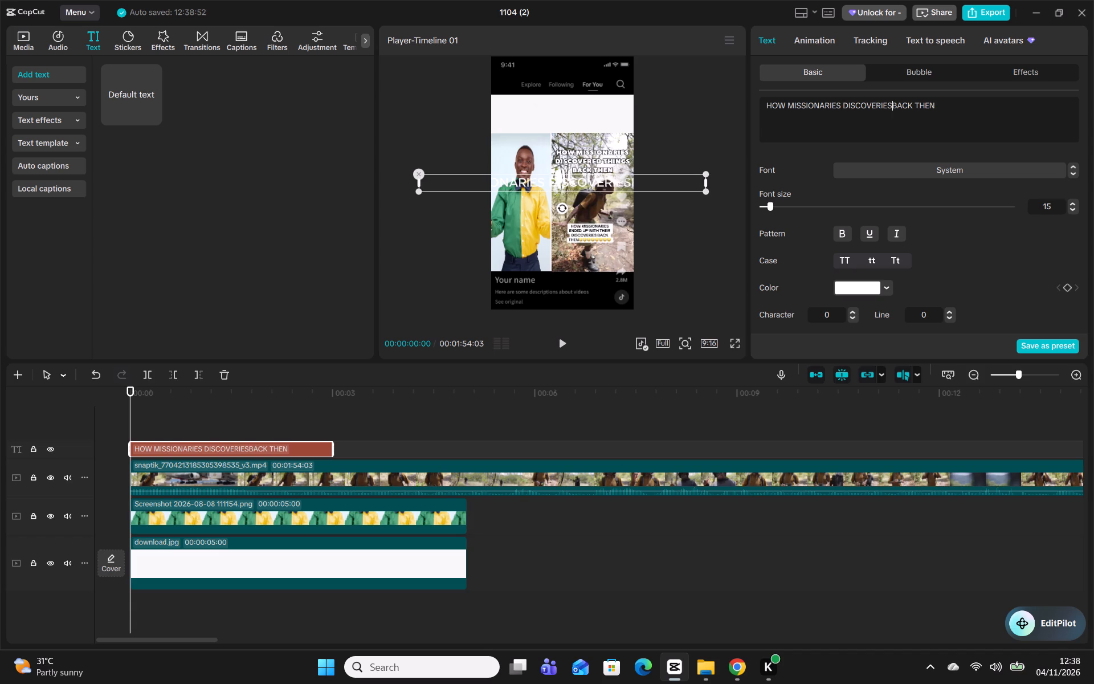
pyautogui.press('BackSpace')
pyautogui.press('BackSpace')
pyautogui.press('BackSpace')
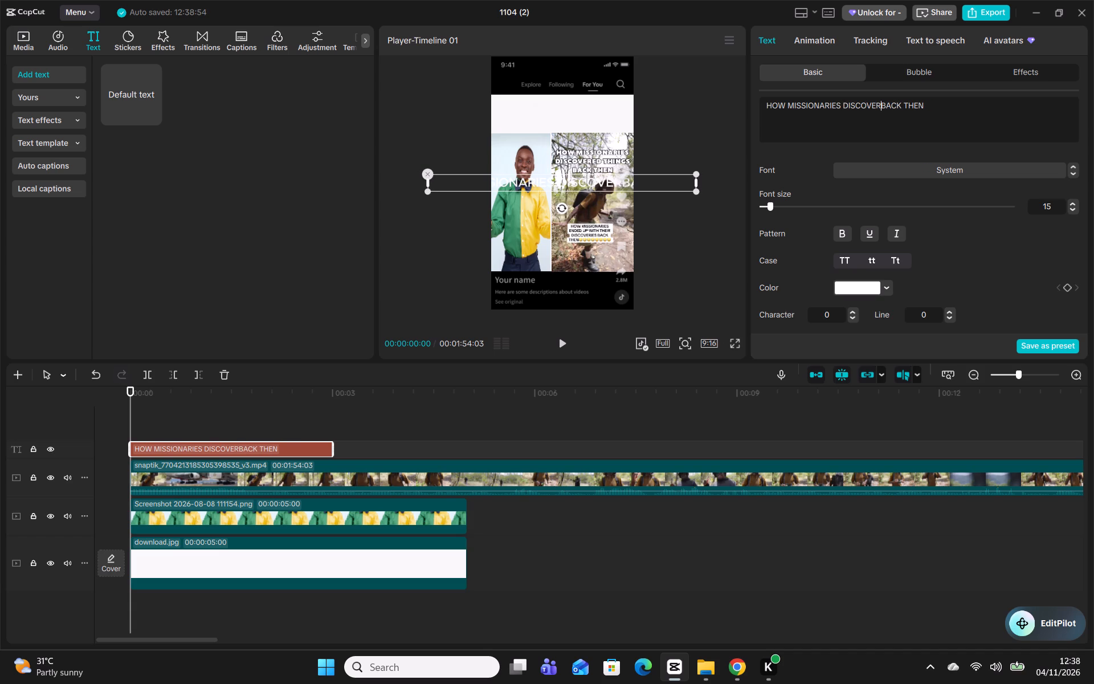
pyautogui.write('ED')
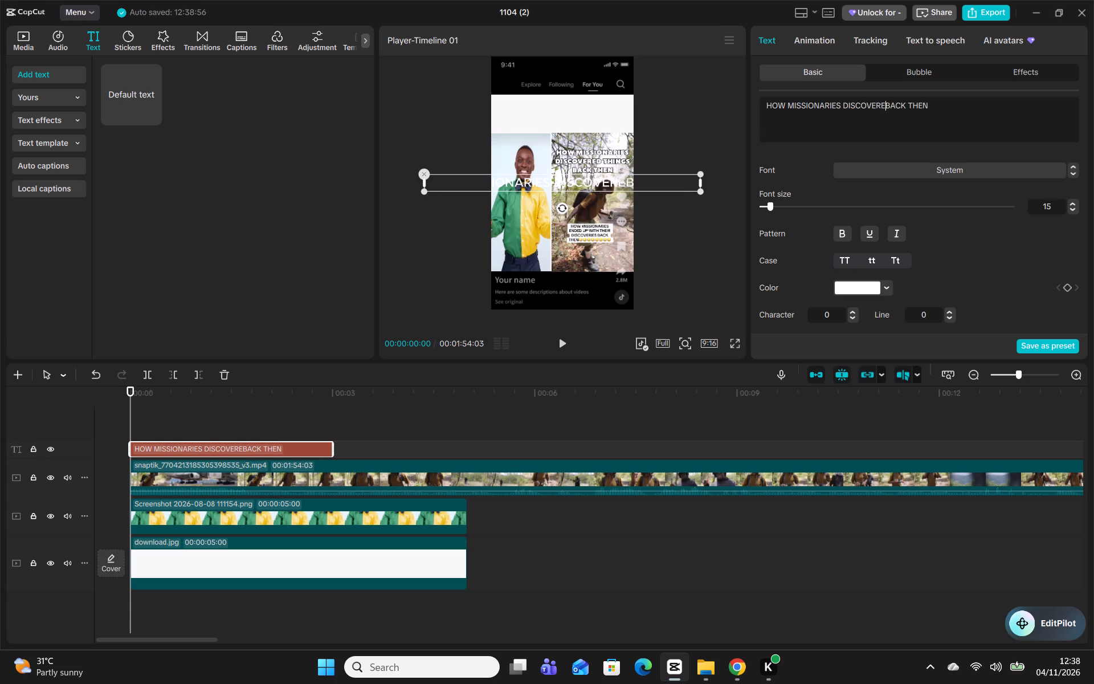
pyautogui.press('space')
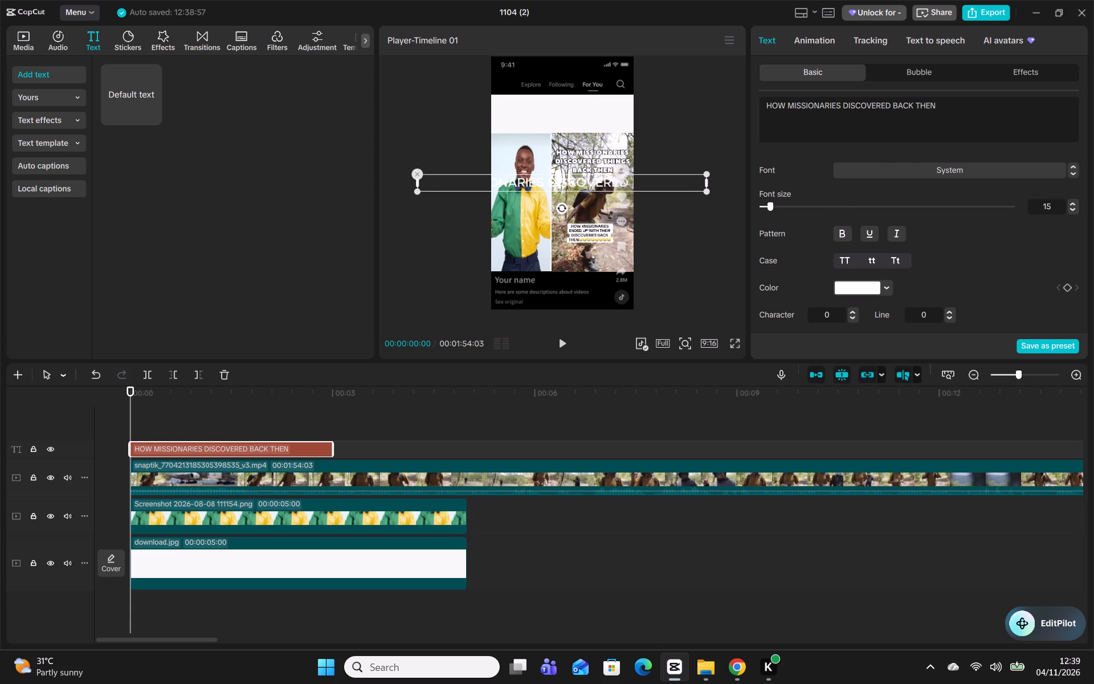
pyautogui.write('THINGS')
pyautogui.press('space')
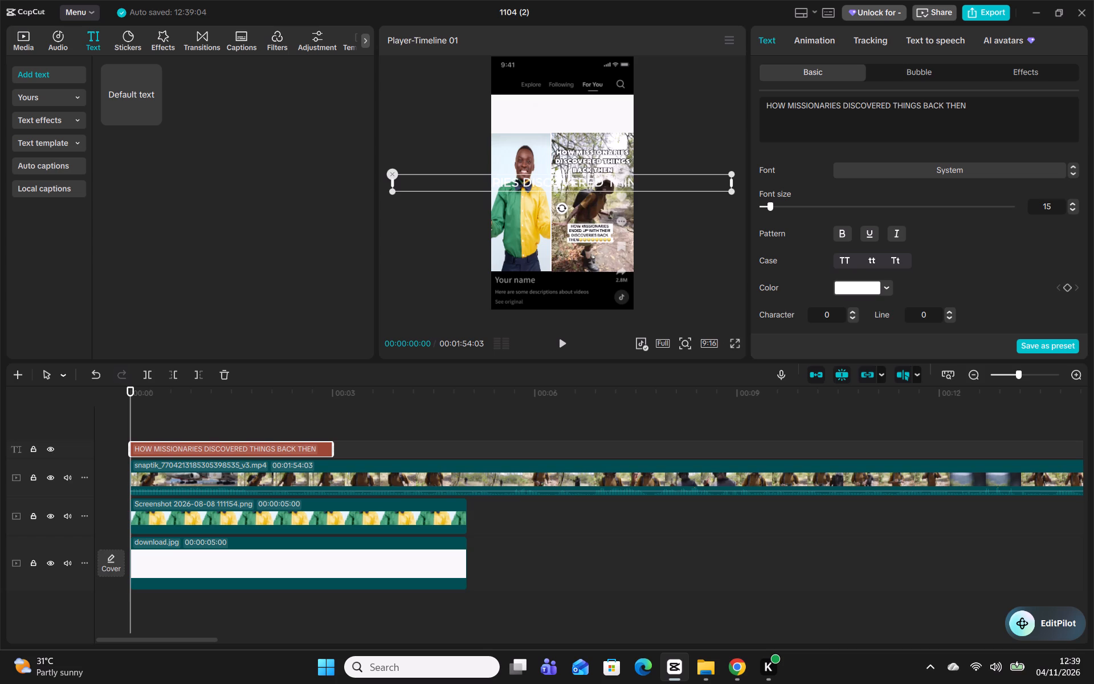
# Break the caption into two lines so that the second line starts with "DISCOVERED".
pyautogui.click(844, 100)
pyautogui.click(844, 100)
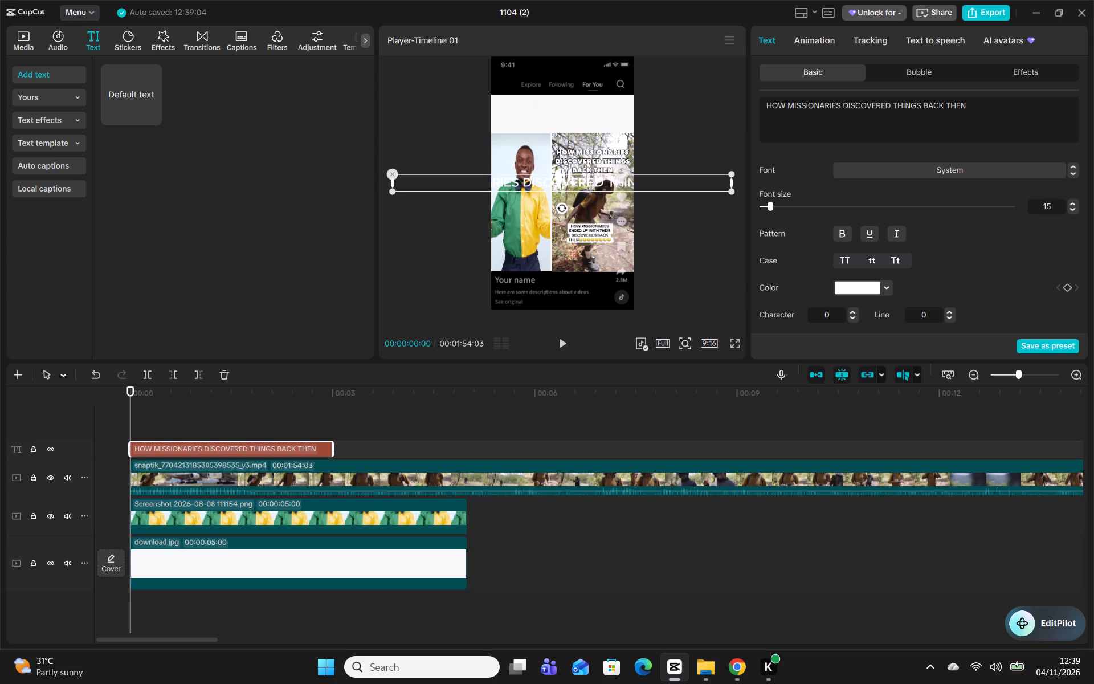
pyautogui.click(844, 105)
pyautogui.press('BackSpace')
pyautogui.press('Return')
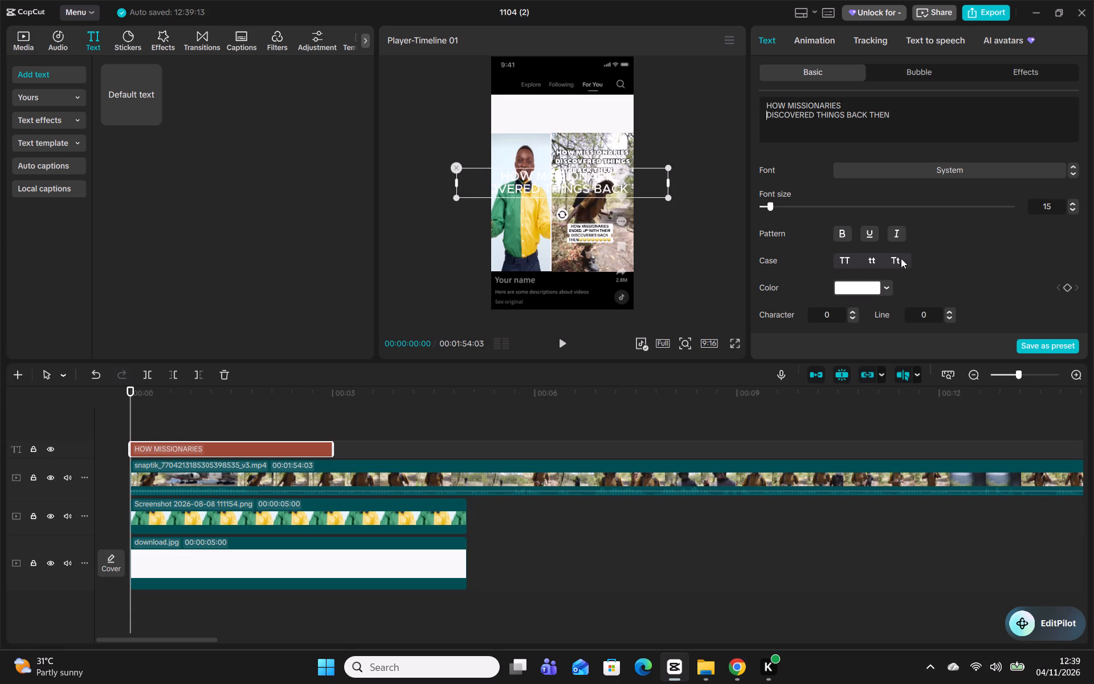
# Format the caption text in title case with the DANCE! font.
pyautogui.click(901, 258)
pyautogui.click(950, 169)
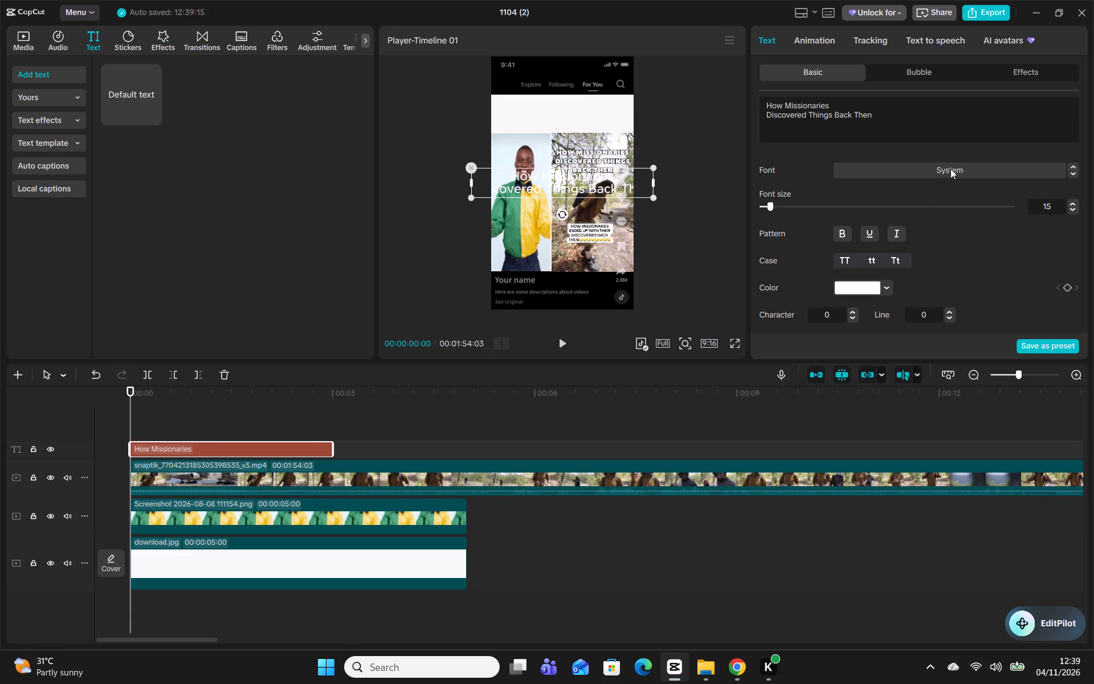
pyautogui.click(939, 196)
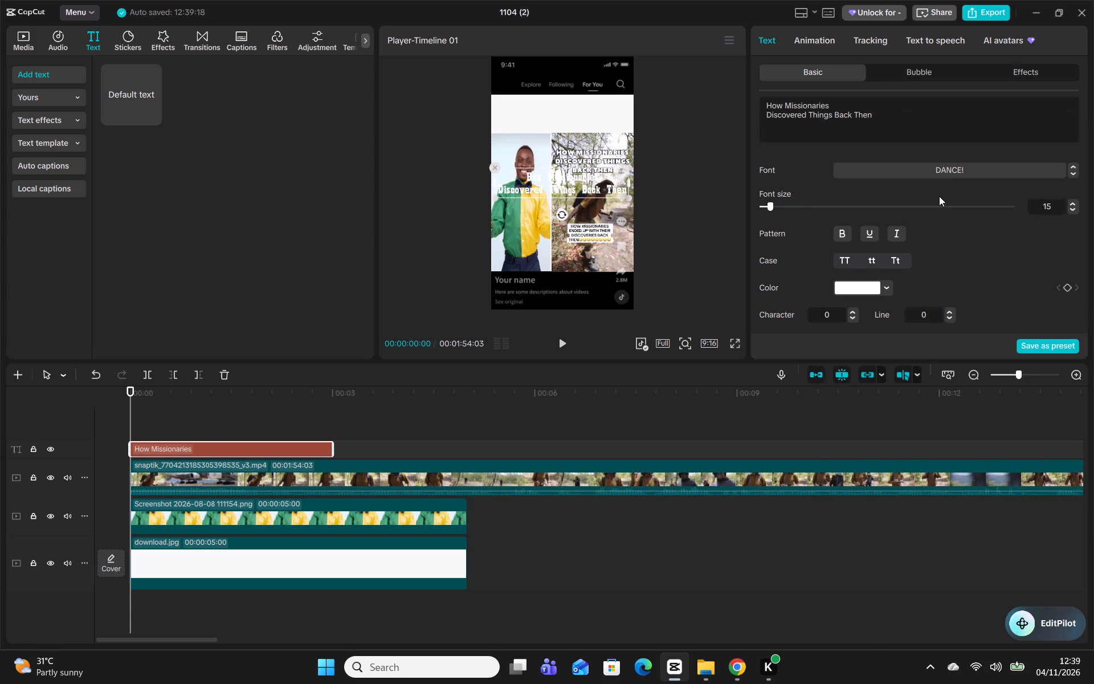
# Turn off uniform scale for the caption text so its width and height scale separately.
pyautogui.scroll(-1, 935, 270)
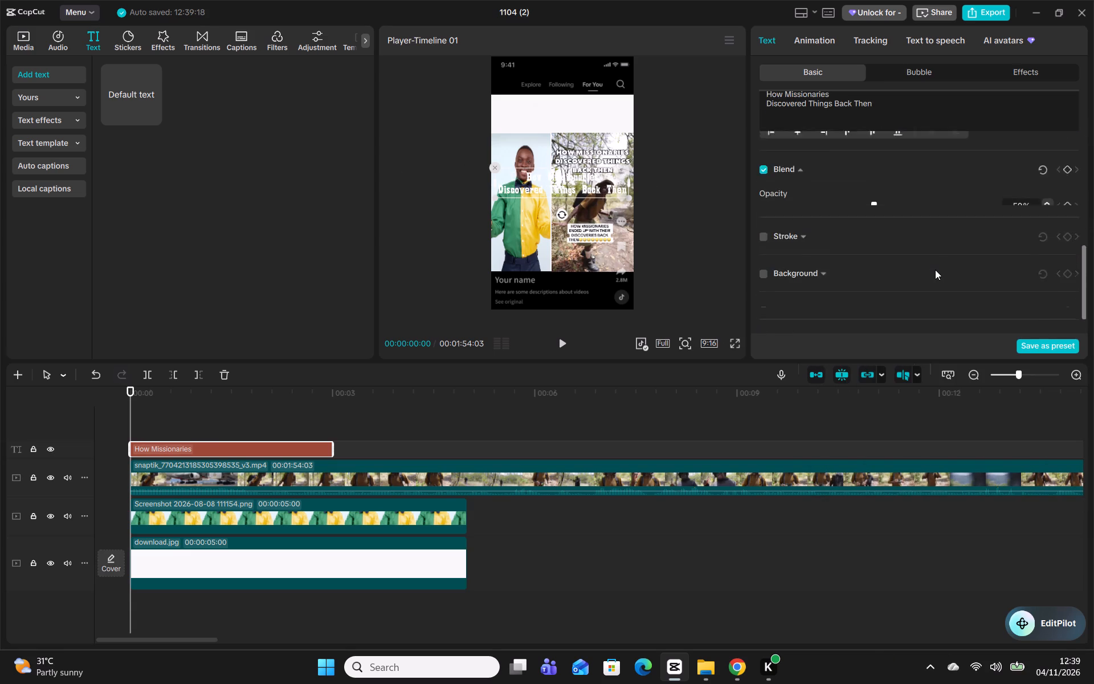
pyautogui.scroll(-1, 935, 270)
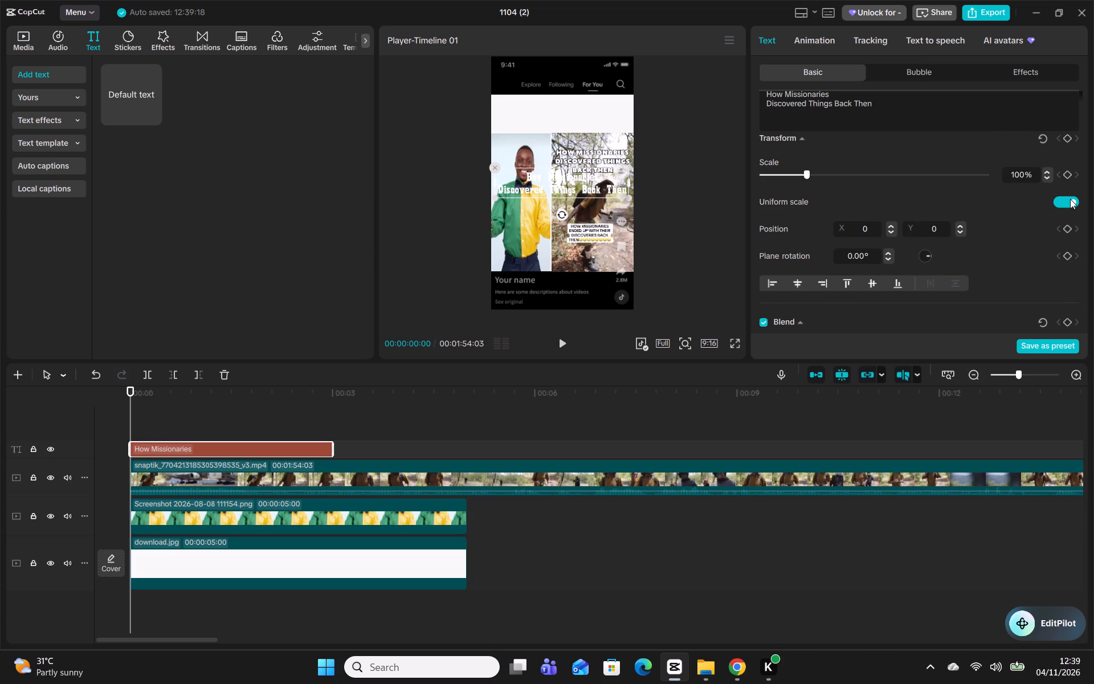
pyautogui.click(1070, 199)
pyautogui.click(924, 103)
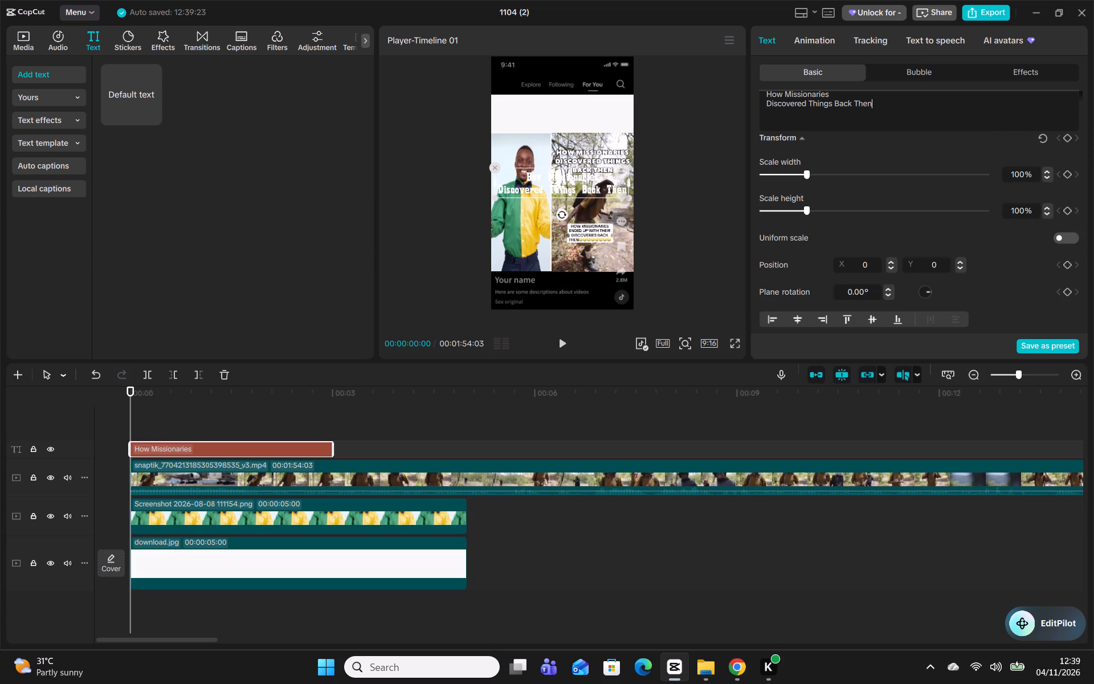
pyautogui.scroll(-5, 924, 103)
pyautogui.scroll(3, 950, 249)
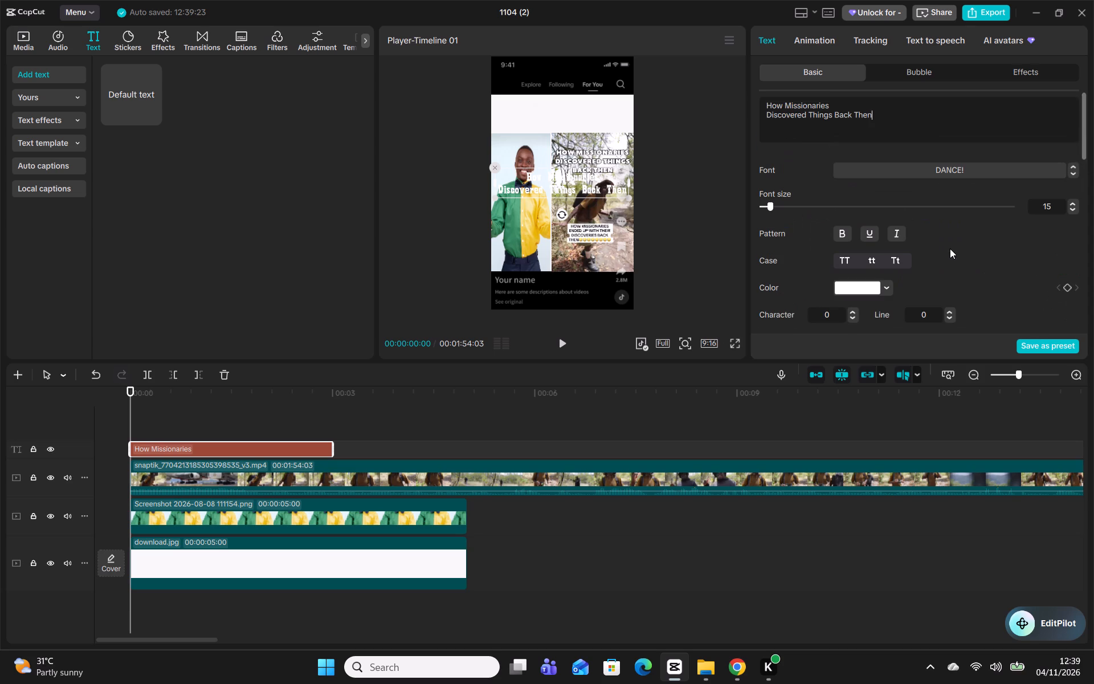
# Change the caption text colour to black (000000).
pyautogui.click(885, 284)
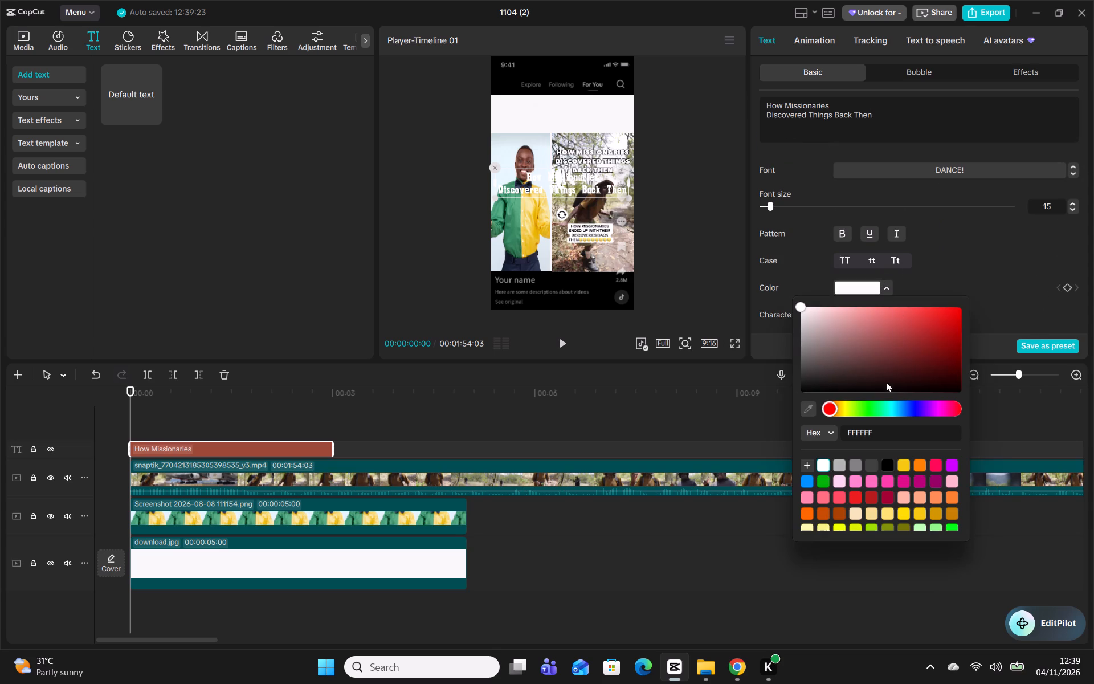
pyautogui.click(889, 463)
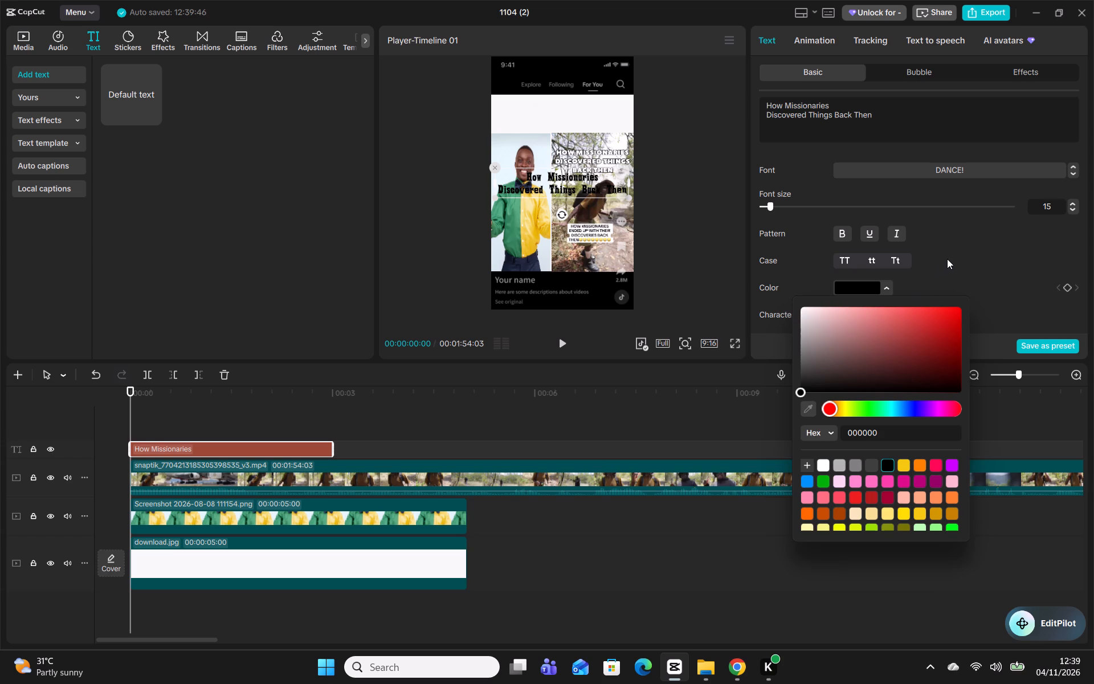
pyautogui.click(947, 256)
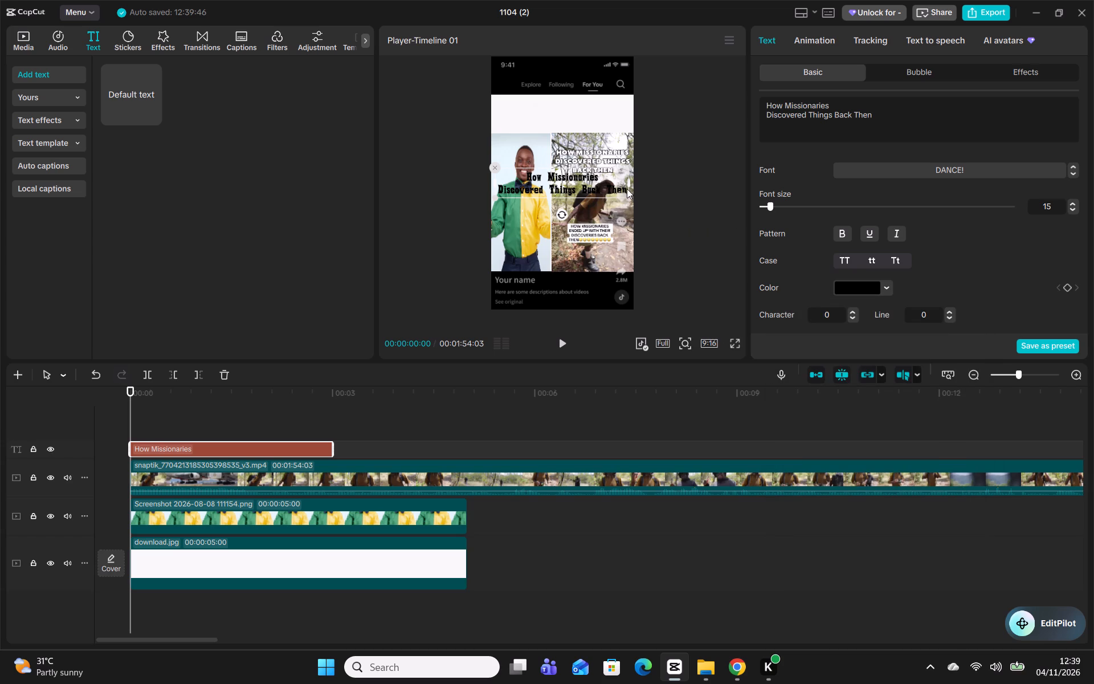
# Narrow the caption and centre it horizontally in the white band above the portrait and the missionaries clip.
pyautogui.moveTo(628, 193); pyautogui.dragTo(614, 194)
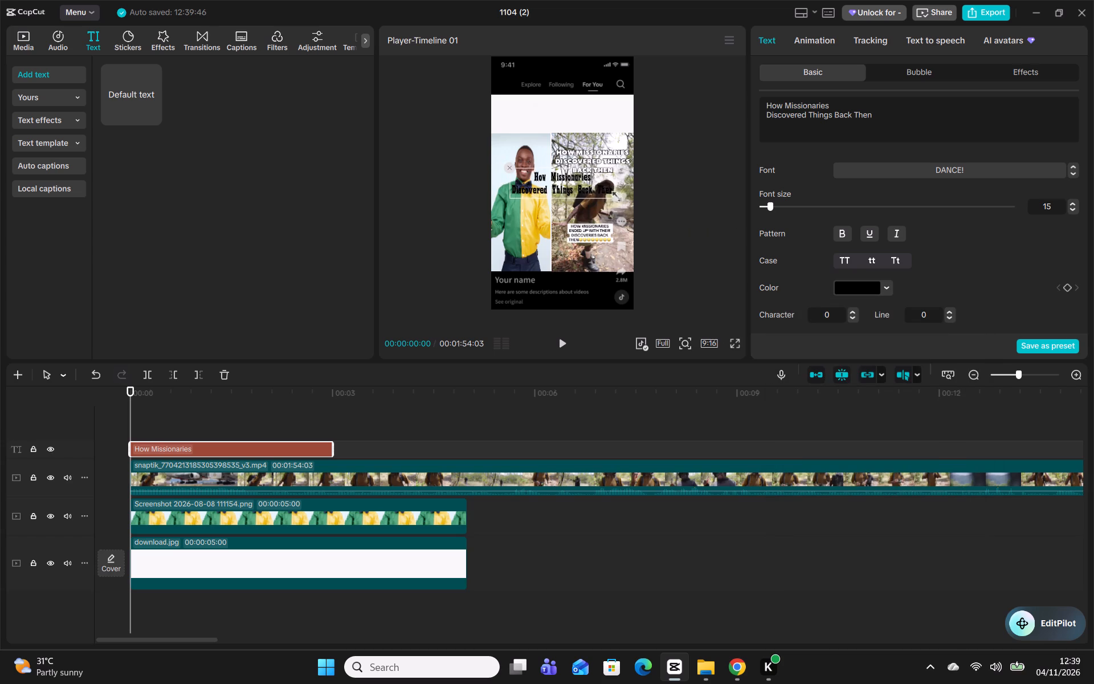
pyautogui.moveTo(614, 194); pyautogui.dragTo(617, 194)
pyautogui.moveTo(580, 185); pyautogui.dragTo(578, 118)
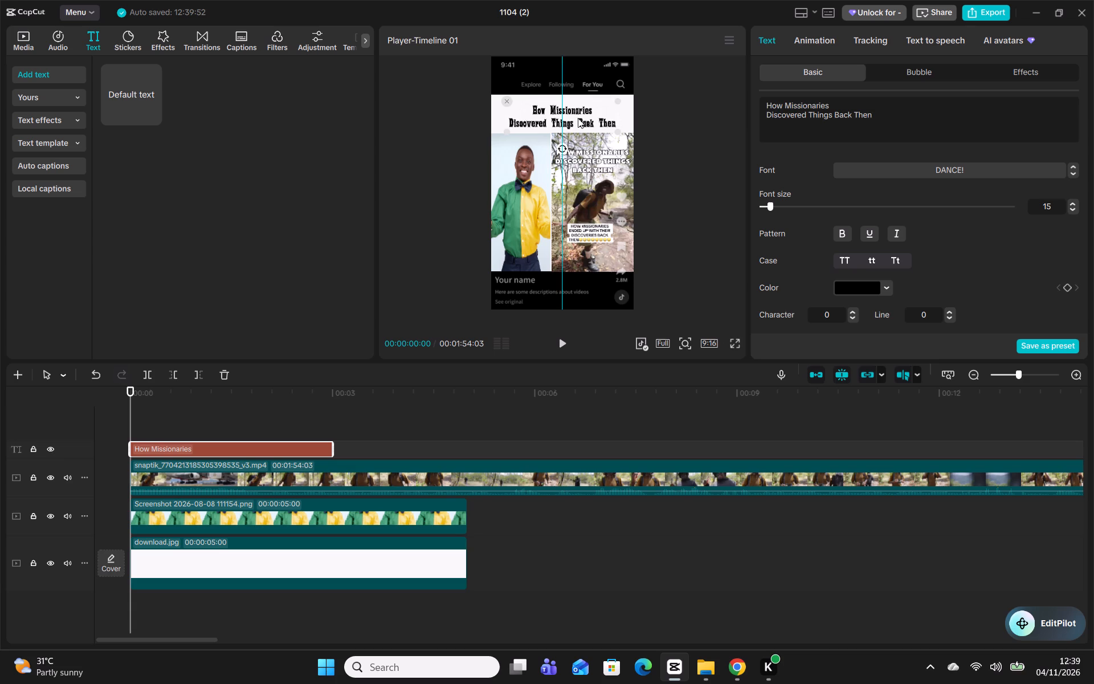
pyautogui.moveTo(578, 118); pyautogui.dragTo(582, 117)
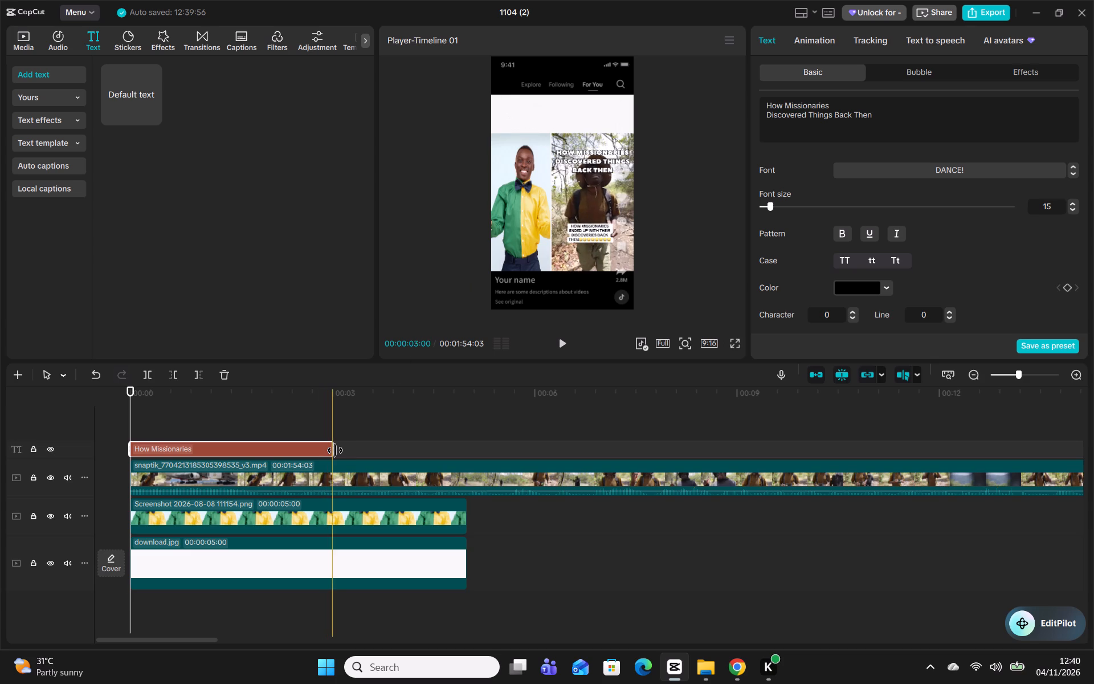
# Extend the caption on the timeline to the end of the five-second portrait and white background clips.
pyautogui.moveTo(334, 450); pyautogui.dragTo(460, 469)
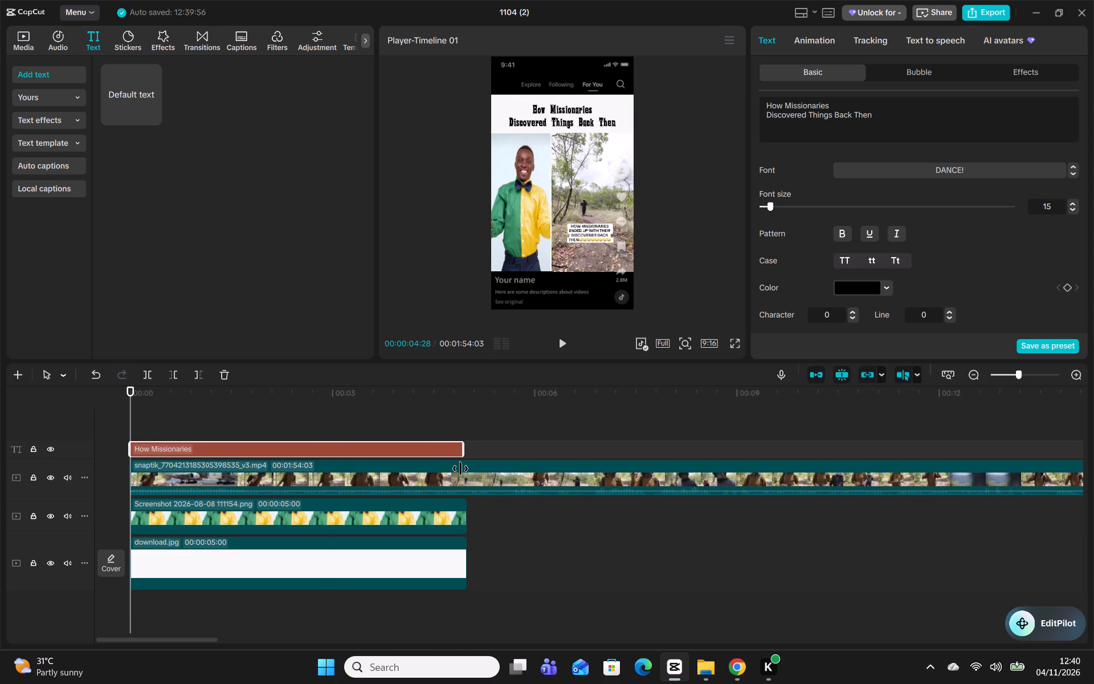
pyautogui.moveTo(460, 469); pyautogui.dragTo(465, 467)
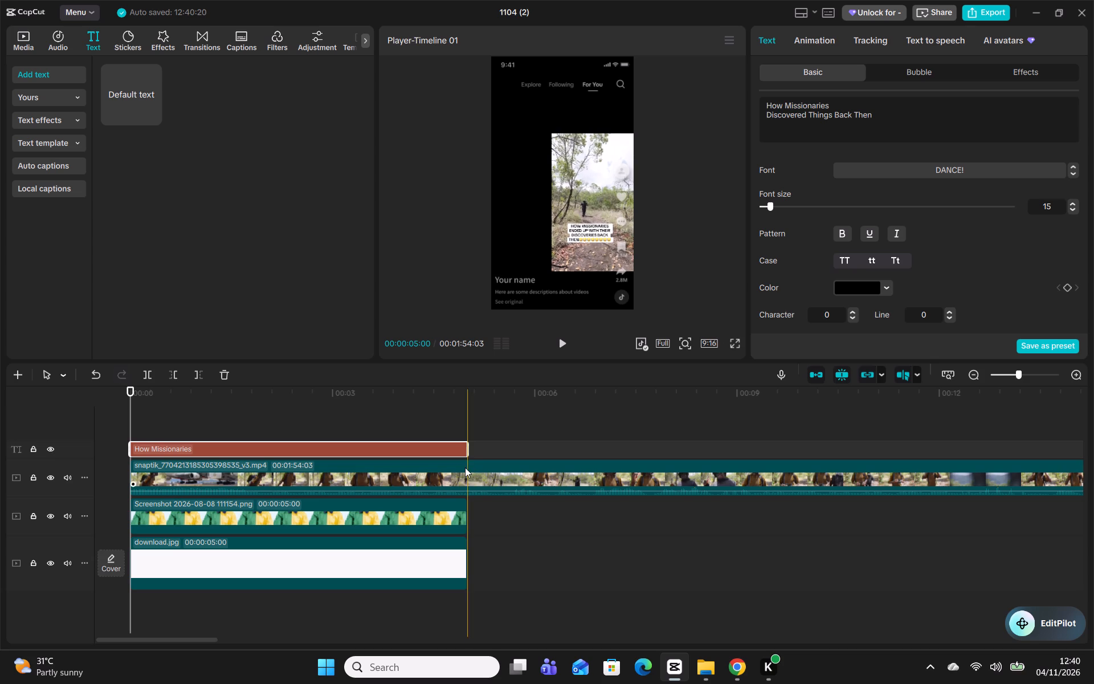
# Extend the caption, portrait and white background clips together so they end with the missionaries clip at about 1:54.
pyautogui.keyDown('ctrl'); pyautogui.click(439, 511); pyautogui.keyUp('ctrl')
pyautogui.keyDown('ctrl'); pyautogui.click(454, 556); pyautogui.keyUp('ctrl')
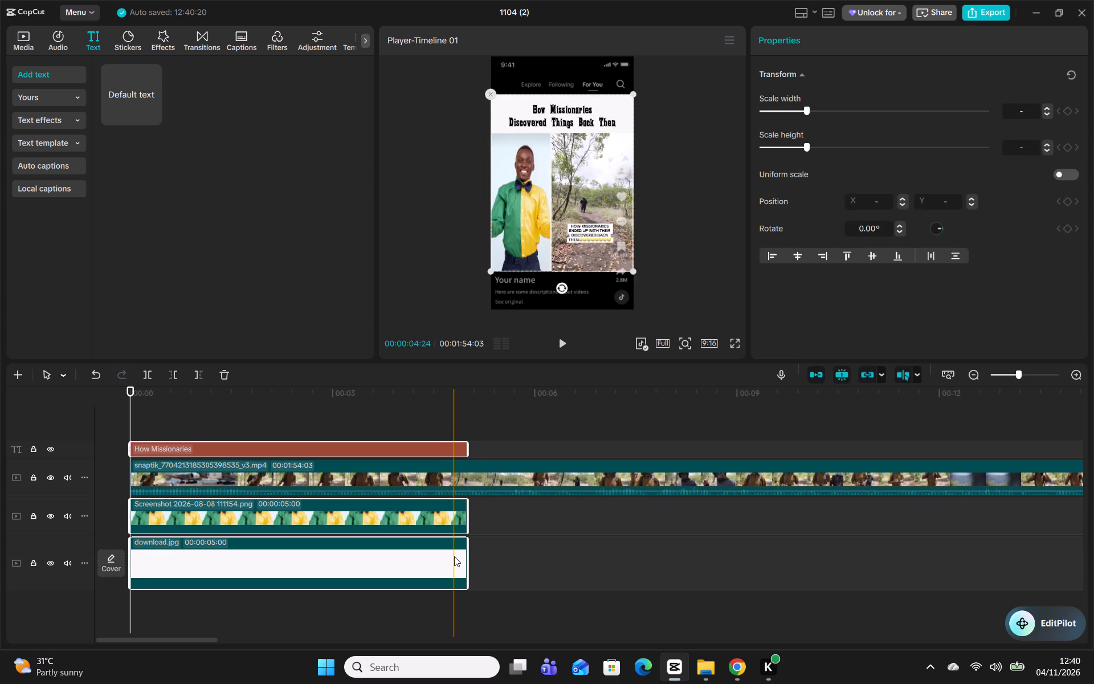
pyautogui.moveTo(467, 558); pyautogui.dragTo(799, 517)
pyautogui.hscroll(2, 785, 522)
pyautogui.moveTo(799, 517); pyautogui.dragTo(1093, 482)
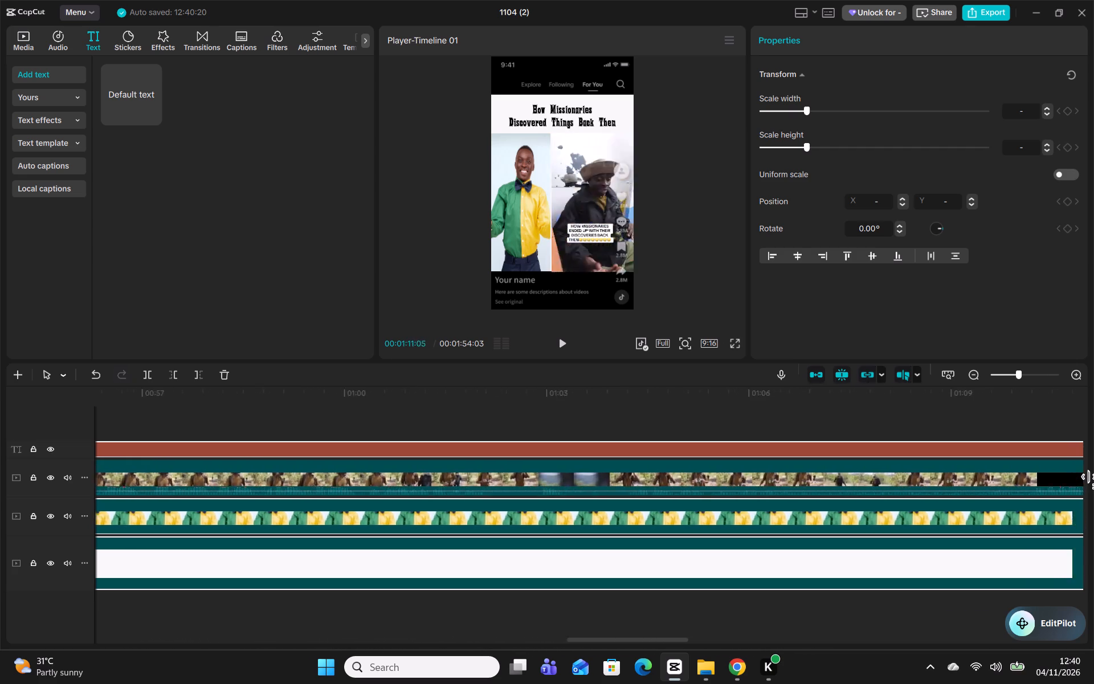
pyautogui.moveTo(1093, 482); pyautogui.dragTo(1093, 508)
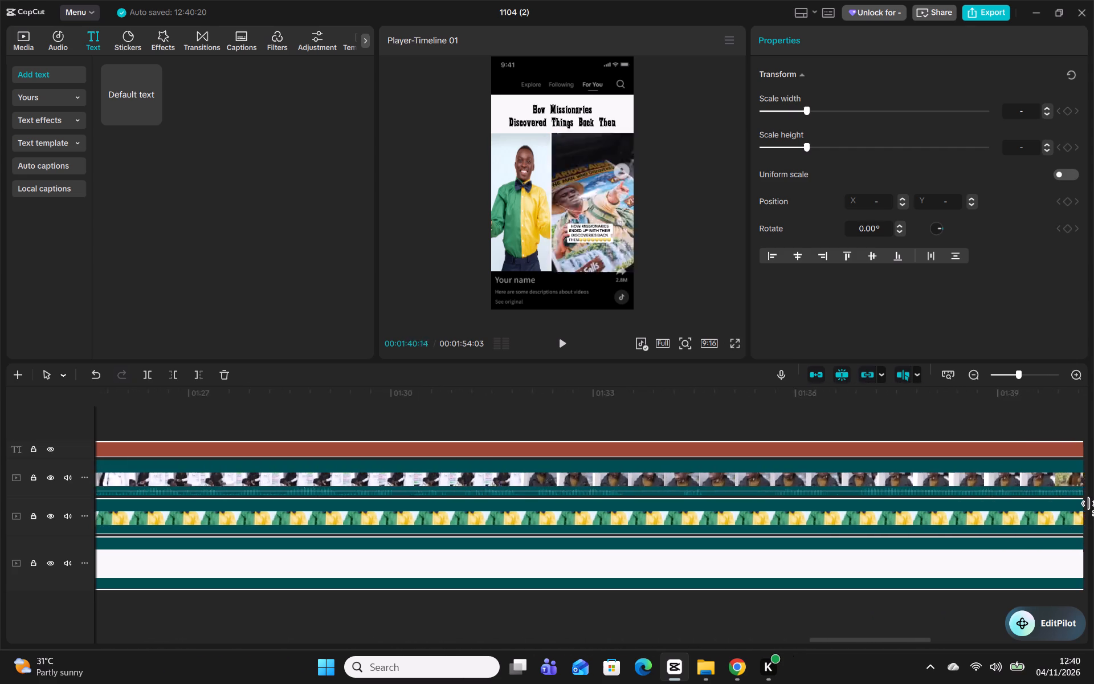
pyautogui.moveTo(1093, 508); pyautogui.dragTo(205, 656)
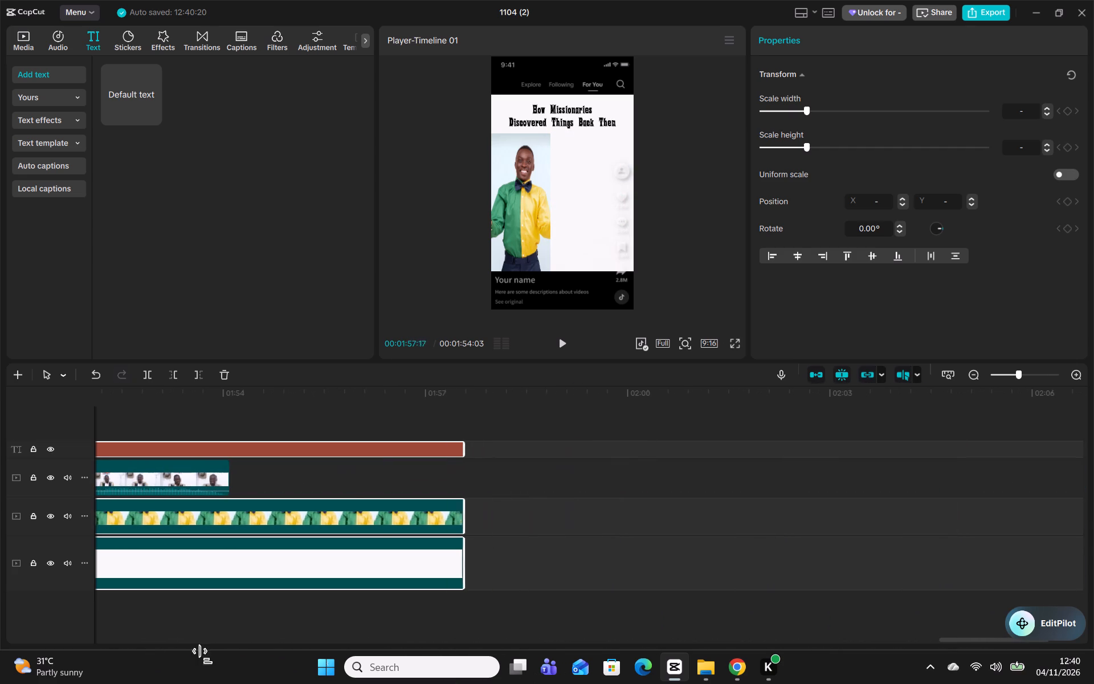
pyautogui.moveTo(205, 656); pyautogui.dragTo(224, 625)
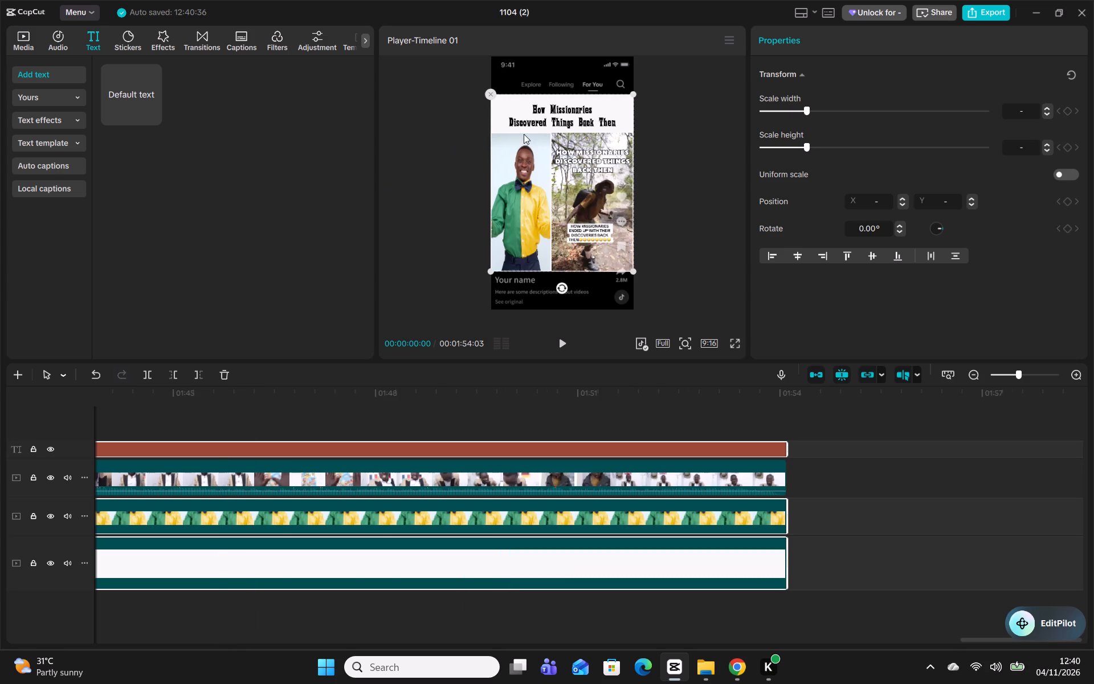
# Export the video under the name DH at 1080P, H.264, mp4 and 30fps.
pyautogui.click(980, 9)
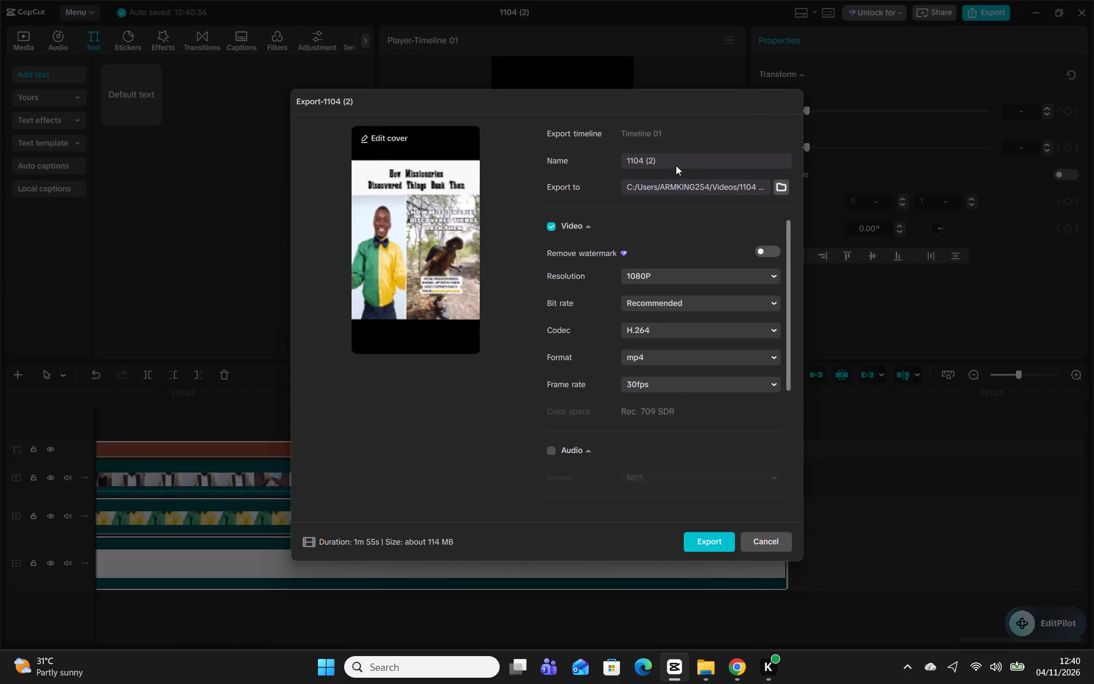
pyautogui.moveTo(664, 160); pyautogui.dragTo(593, 162)
pyautogui.write('DH')
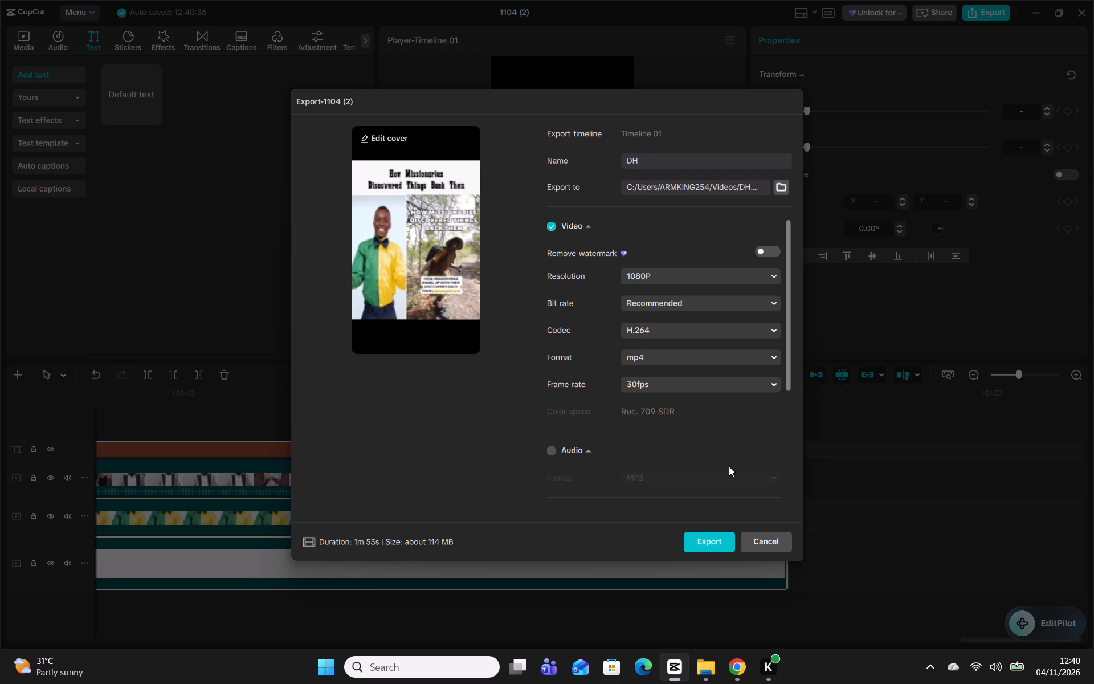
pyautogui.click(711, 543)
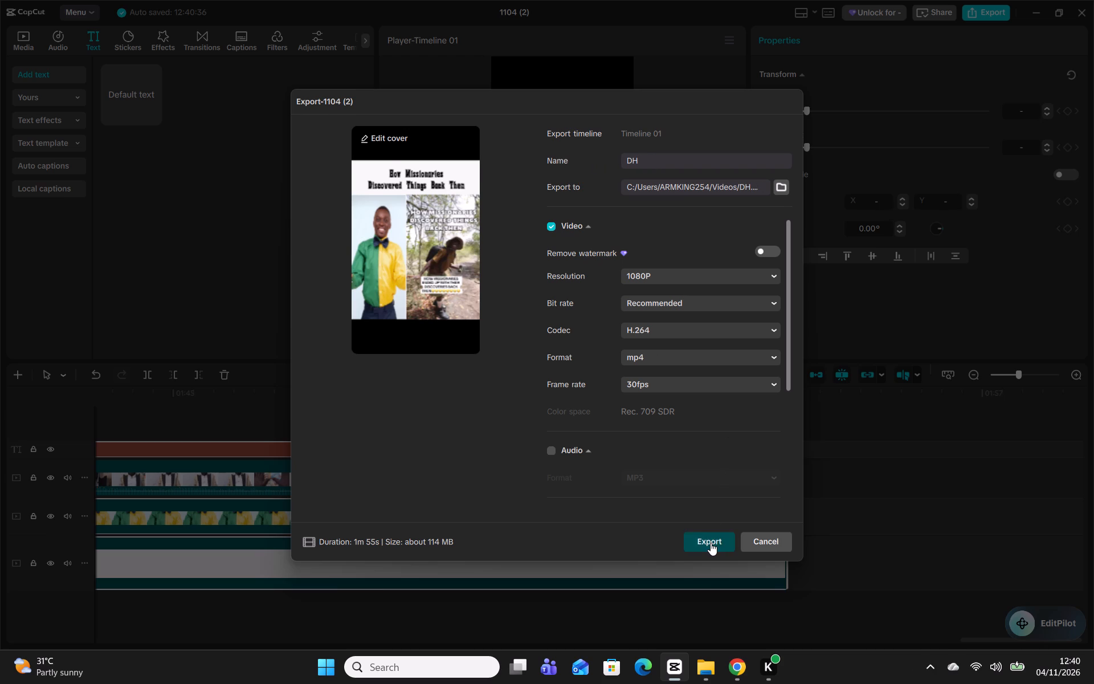